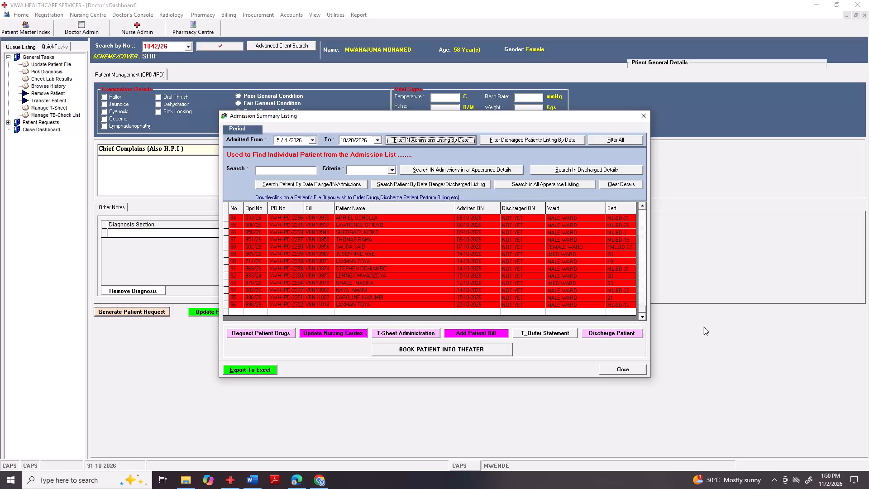
# Close the admission summary listing and open the Bill Clearance Tool of the daily patient ledger.
pyautogui.click(646, 112)
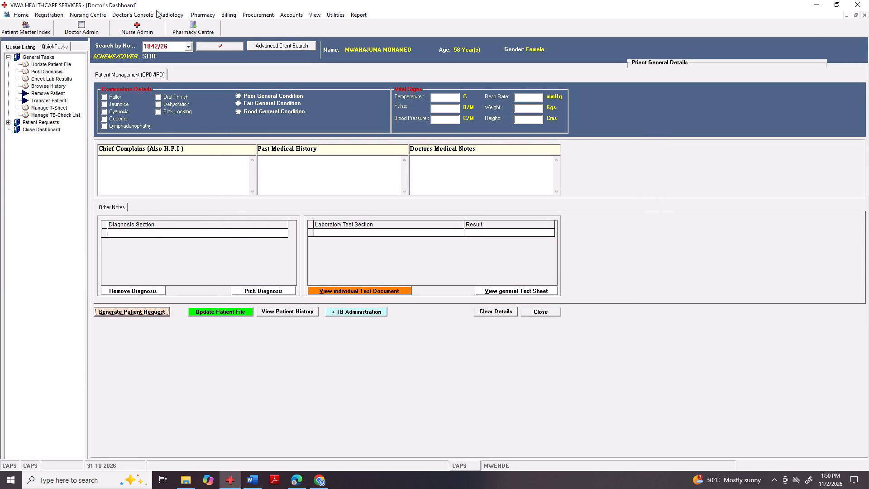
pyautogui.click(222, 17)
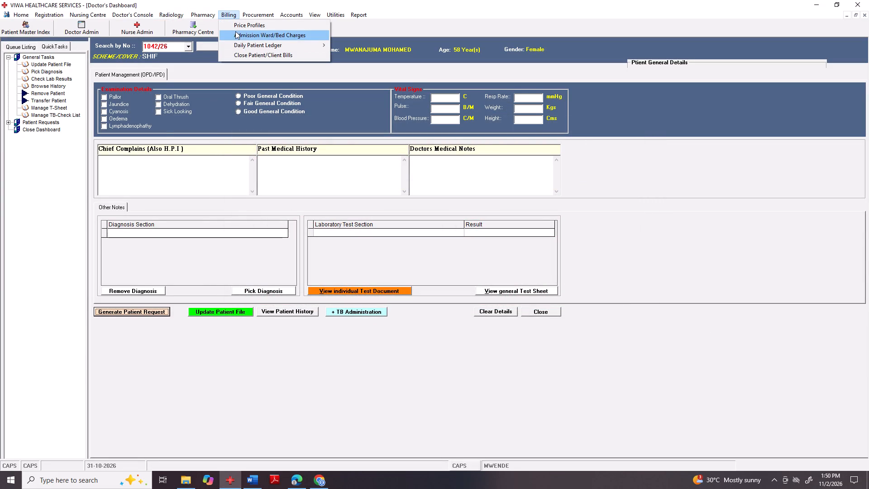
pyautogui.click(239, 43)
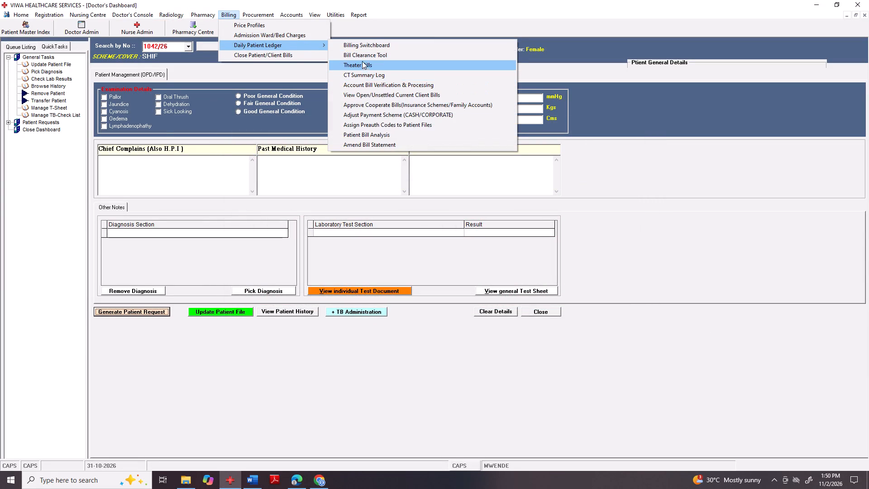
pyautogui.click(364, 56)
pyautogui.click(96, 52)
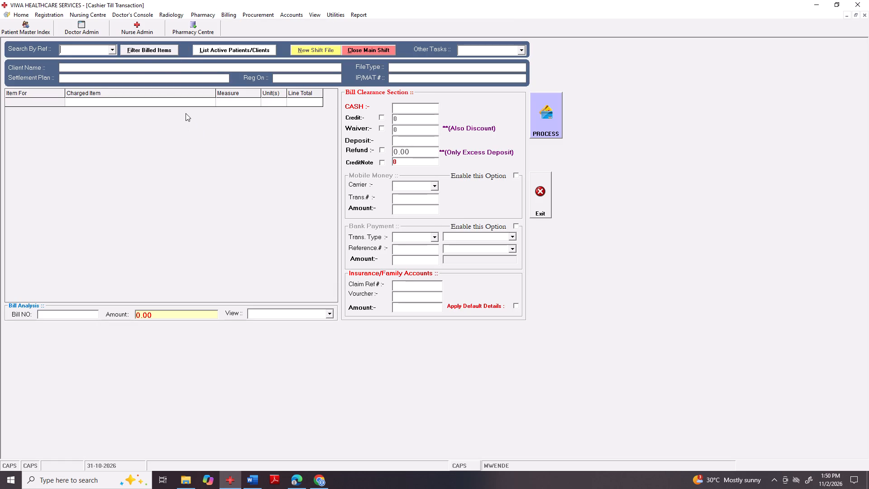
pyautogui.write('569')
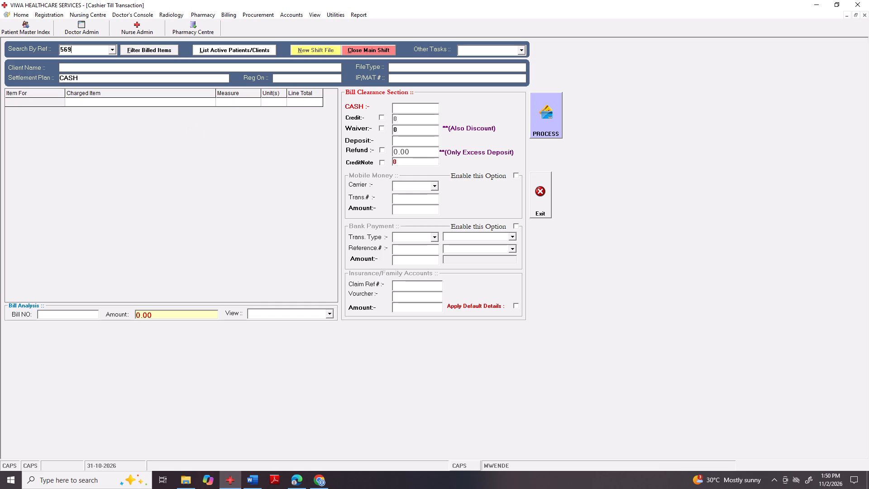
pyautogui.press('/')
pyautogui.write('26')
pyautogui.click(155, 53)
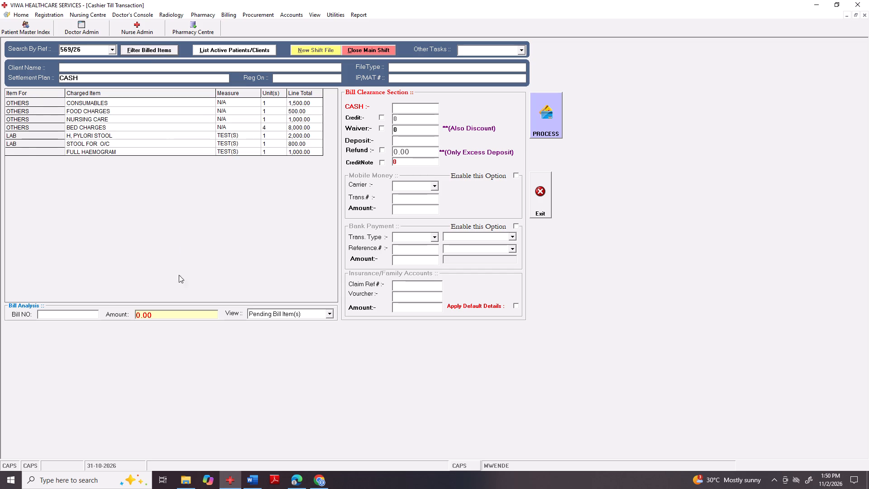
pyautogui.click(249, 319)
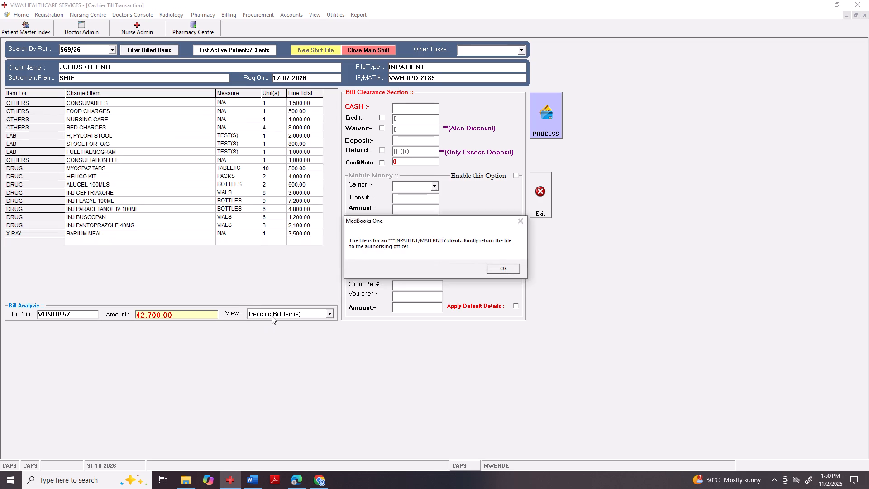
pyautogui.click(272, 316)
pyautogui.click(501, 263)
pyautogui.click(497, 268)
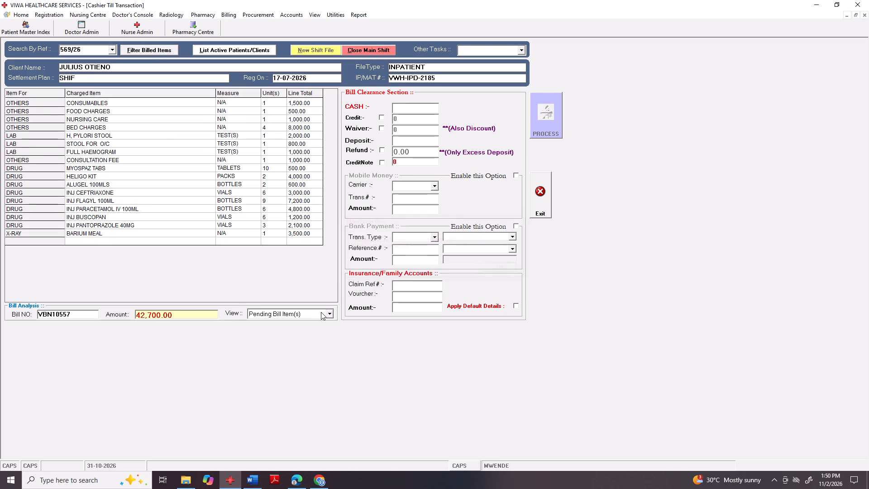
pyautogui.click(321, 312)
pyautogui.click(319, 323)
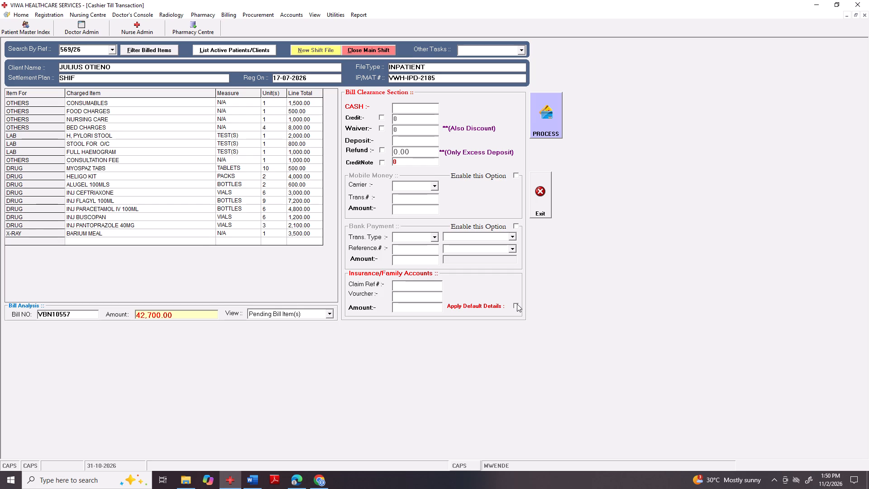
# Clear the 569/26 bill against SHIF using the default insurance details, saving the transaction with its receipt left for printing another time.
pyautogui.click(516, 305)
pyautogui.click(535, 131)
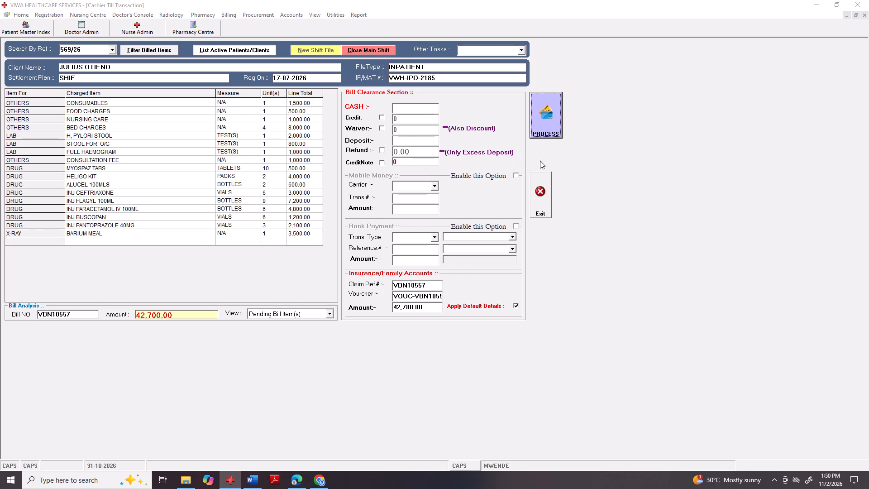
pyautogui.click(356, 325)
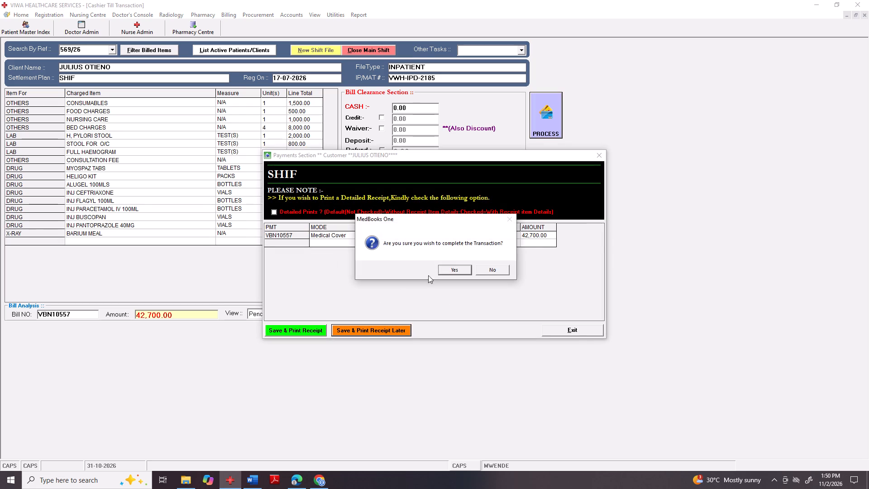
pyautogui.click(441, 269)
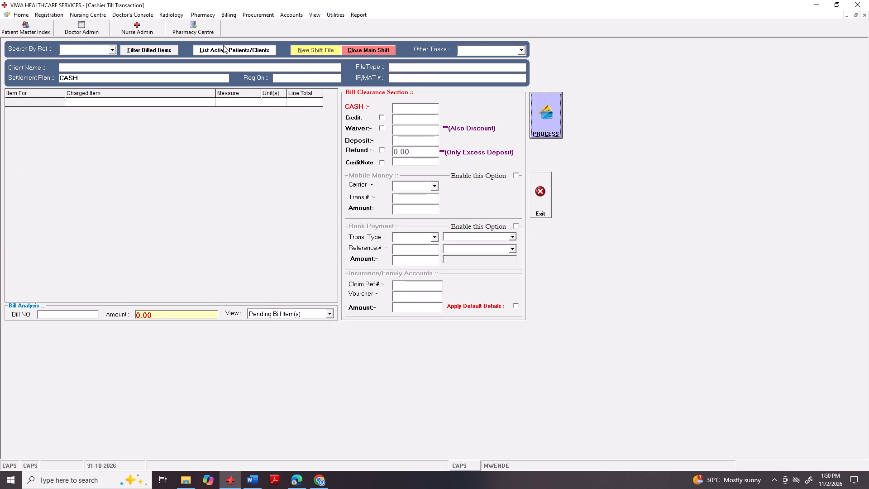
pyautogui.click(95, 53)
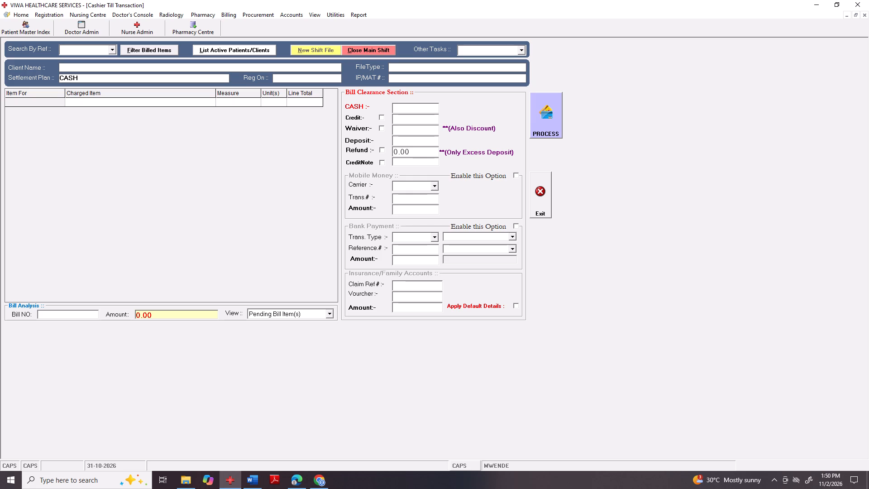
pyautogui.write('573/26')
pyautogui.click(147, 51)
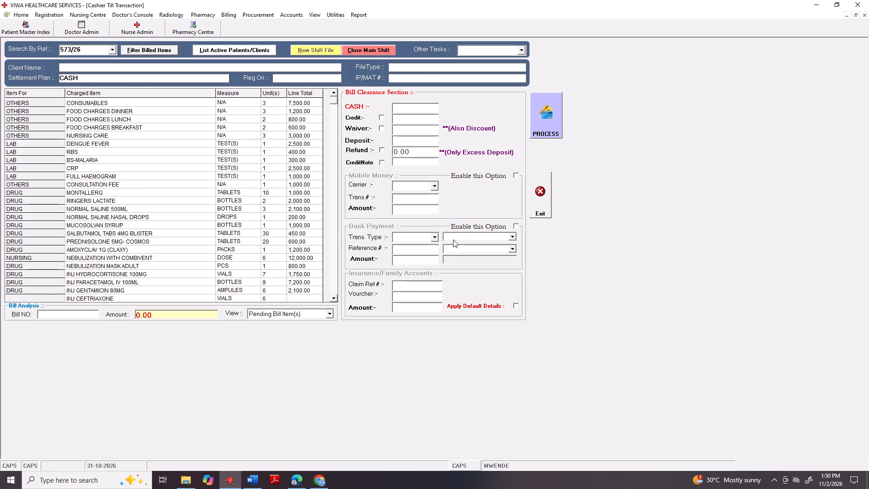
pyautogui.click(490, 266)
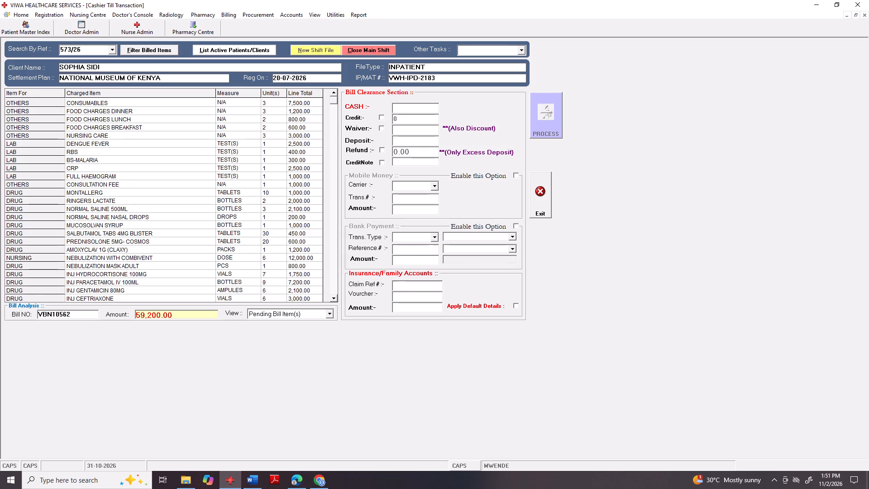
pyautogui.click(308, 314)
pyautogui.click(297, 321)
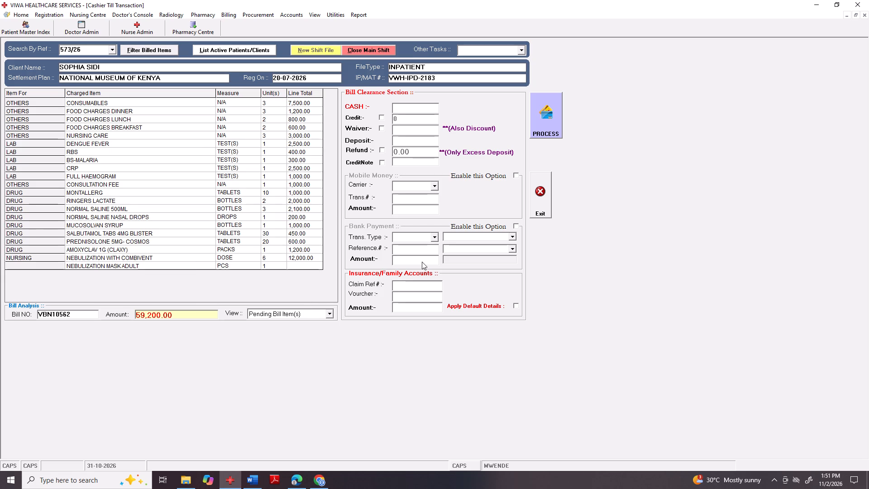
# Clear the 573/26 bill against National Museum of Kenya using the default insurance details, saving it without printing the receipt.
pyautogui.click(516, 305)
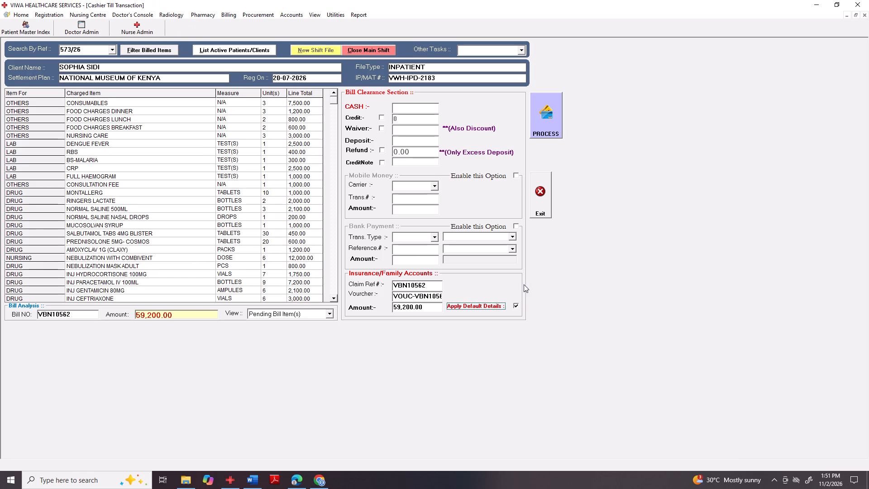
pyautogui.click(544, 112)
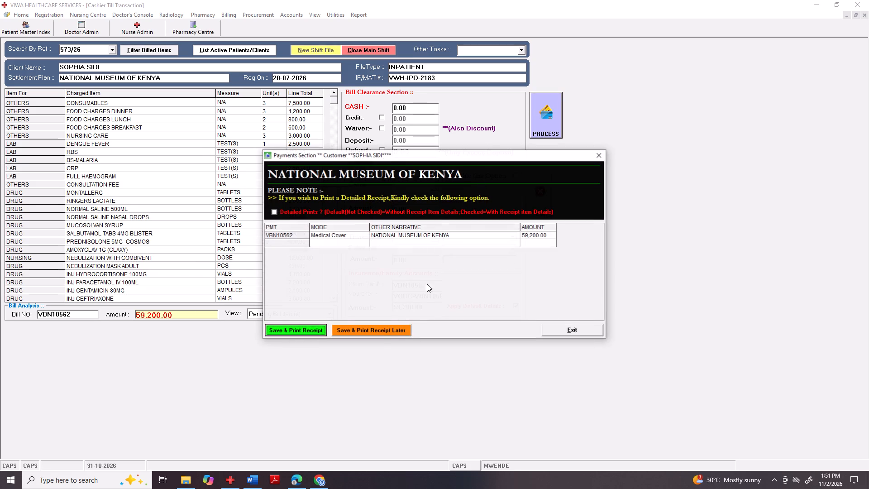
pyautogui.click(380, 331)
pyautogui.click(452, 270)
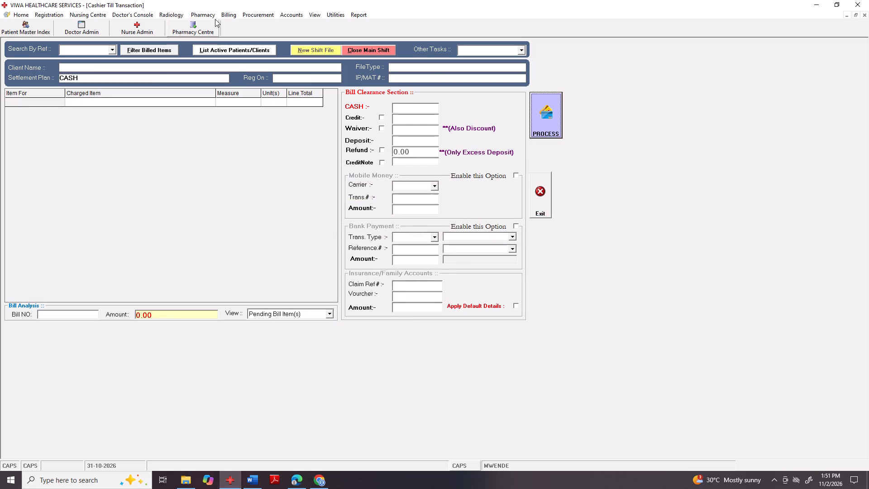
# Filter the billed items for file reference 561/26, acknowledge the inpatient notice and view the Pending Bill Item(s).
pyautogui.click(90, 50)
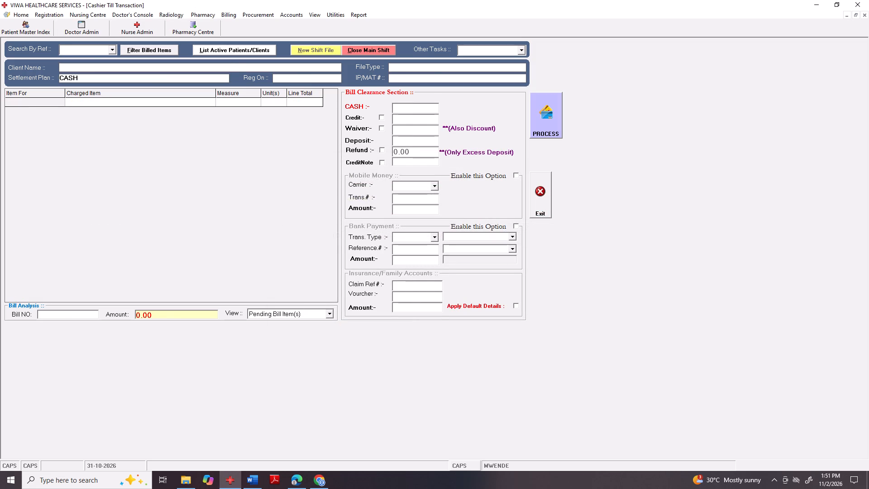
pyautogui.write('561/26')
pyautogui.click(141, 52)
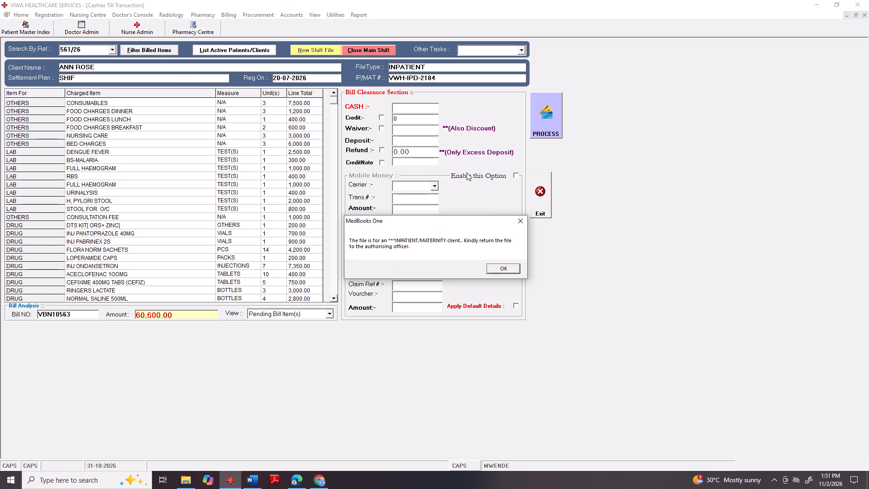
pyautogui.click(500, 268)
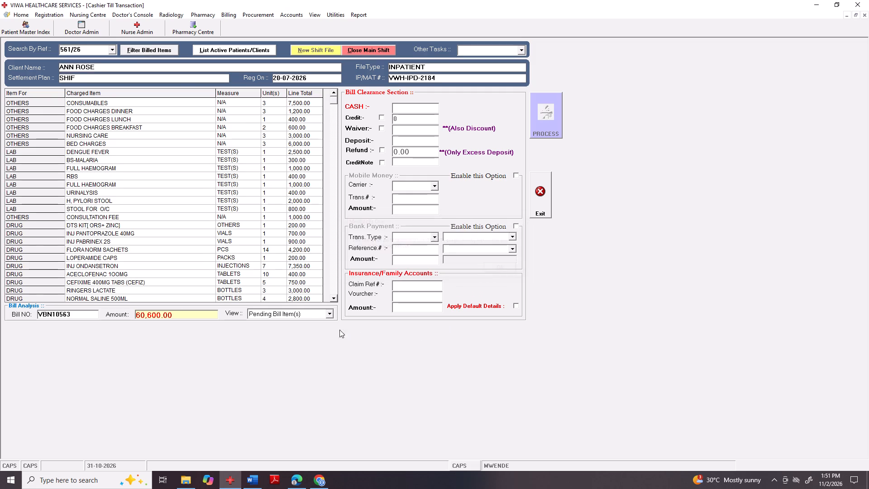
pyautogui.click(306, 314)
pyautogui.click(304, 323)
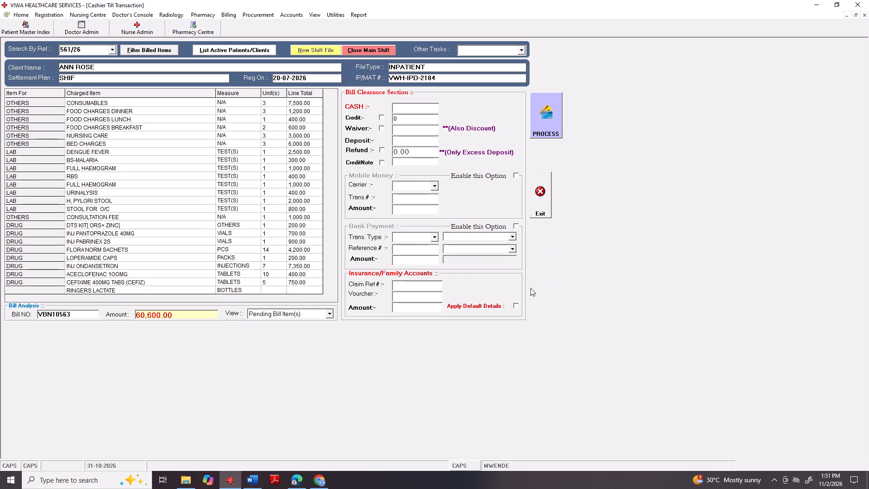
pyautogui.click(516, 304)
pyautogui.click(552, 131)
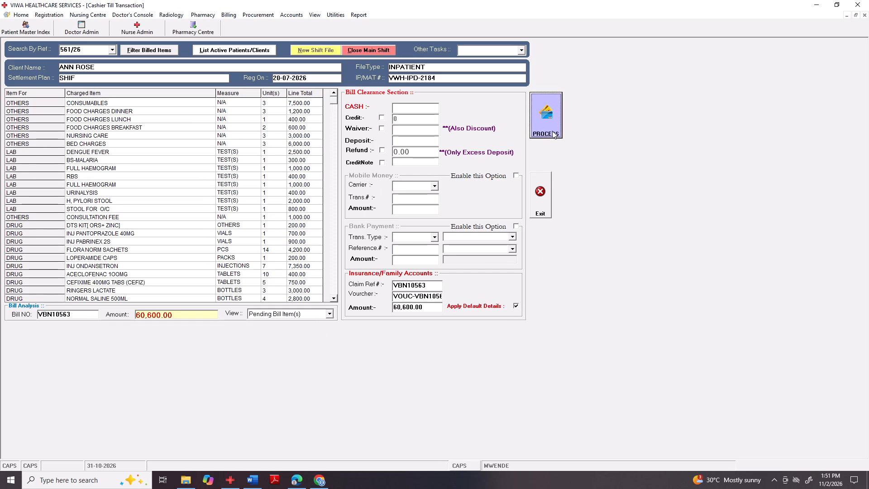
pyautogui.click(405, 333)
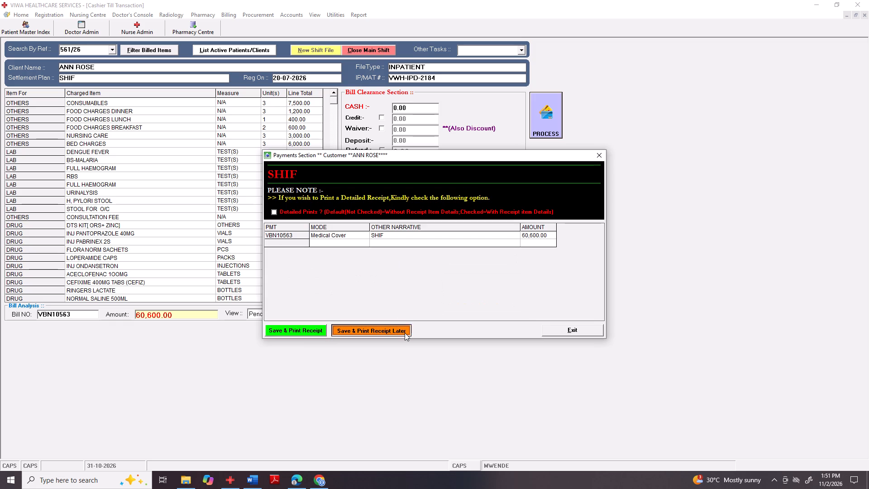
pyautogui.click(464, 273)
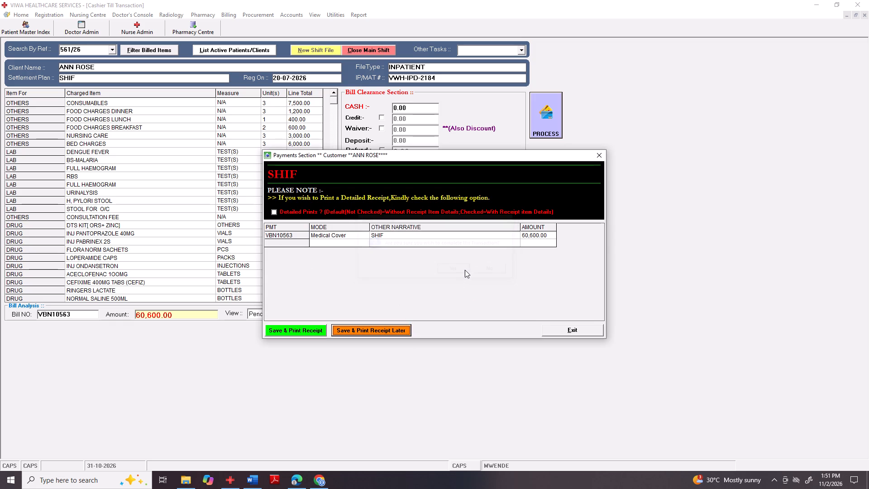
pyautogui.click(81, 57)
pyautogui.click(84, 51)
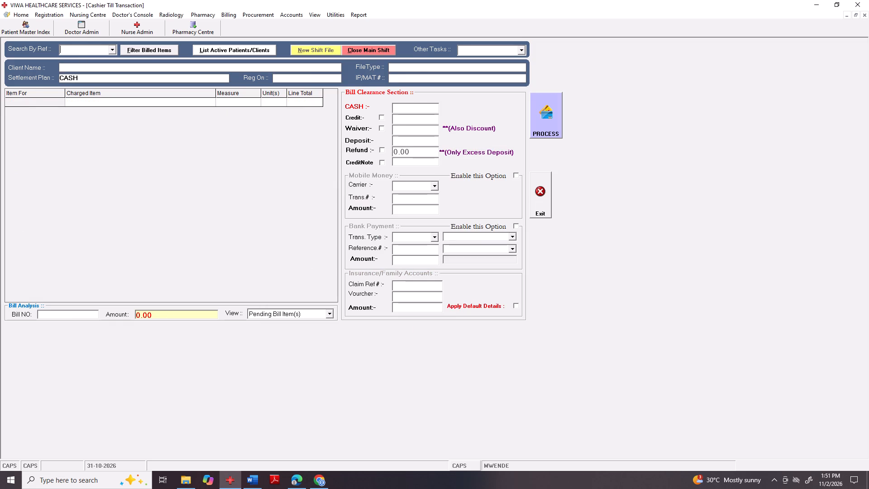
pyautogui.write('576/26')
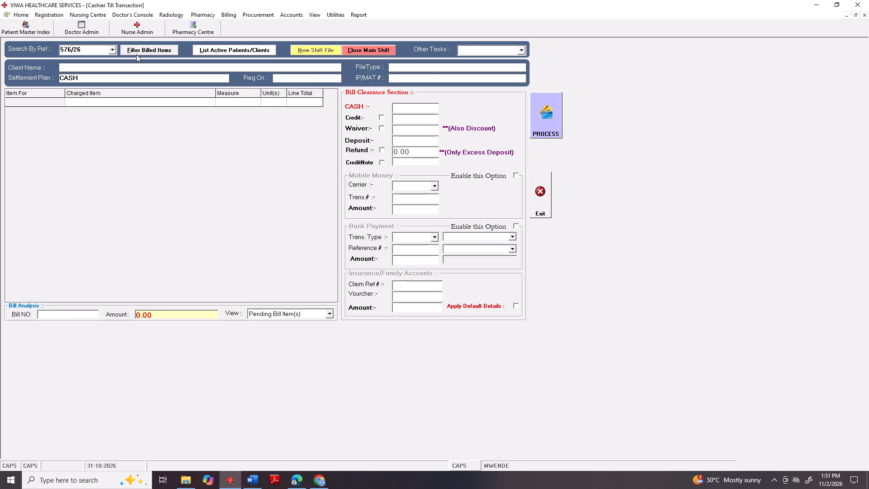
pyautogui.click(138, 52)
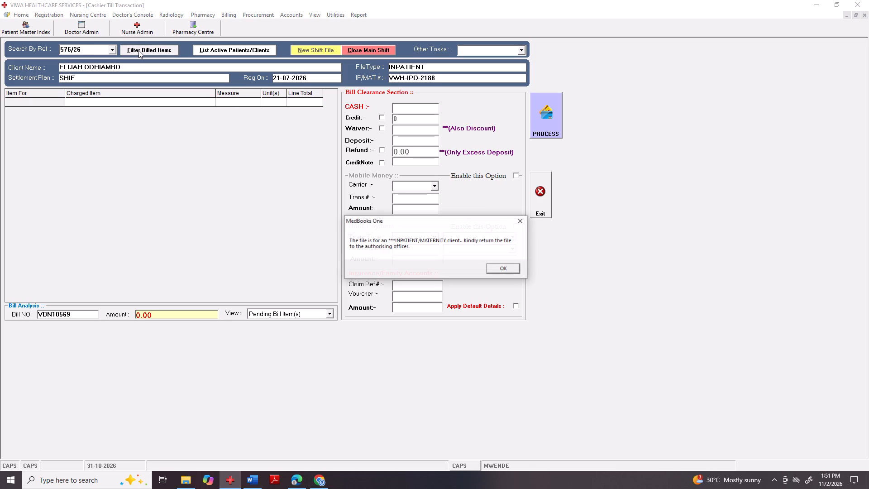
pyautogui.click(494, 271)
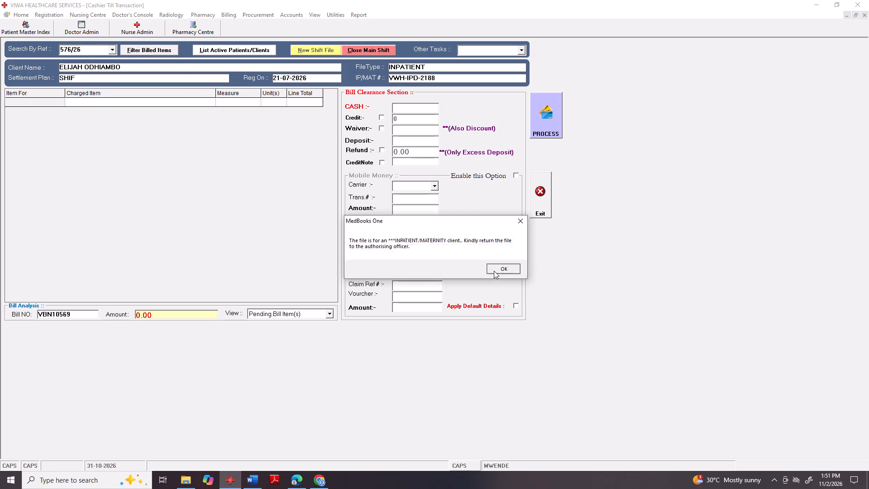
pyautogui.click(140, 54)
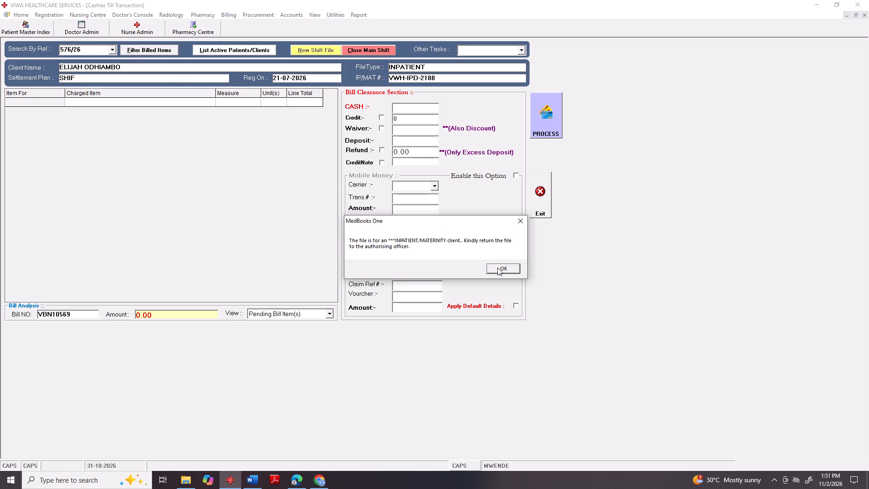
pyautogui.click(498, 268)
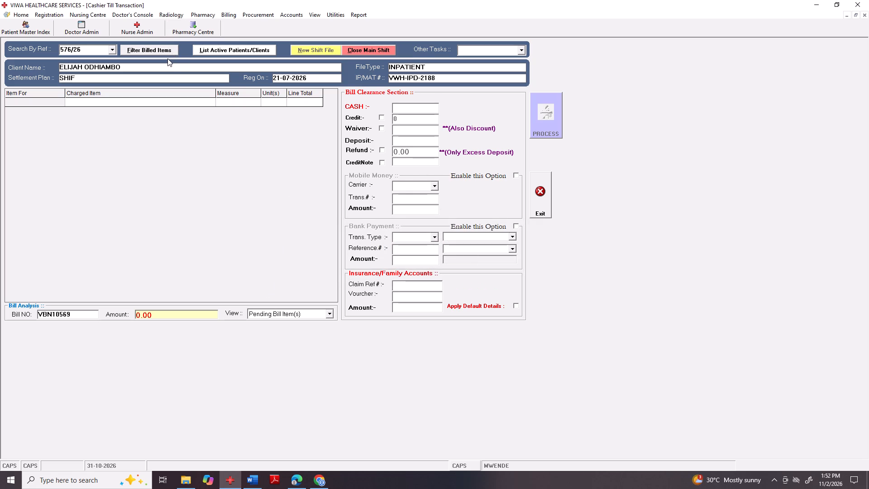
pyautogui.click(159, 47)
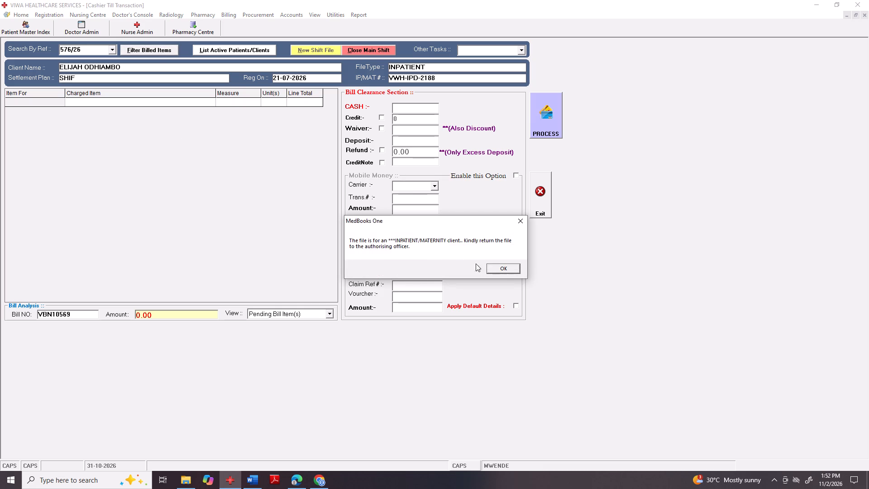
pyautogui.click(504, 270)
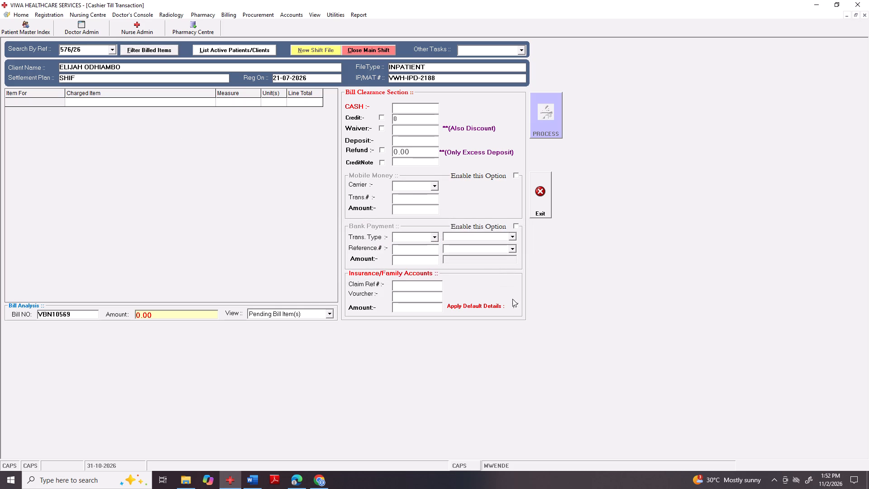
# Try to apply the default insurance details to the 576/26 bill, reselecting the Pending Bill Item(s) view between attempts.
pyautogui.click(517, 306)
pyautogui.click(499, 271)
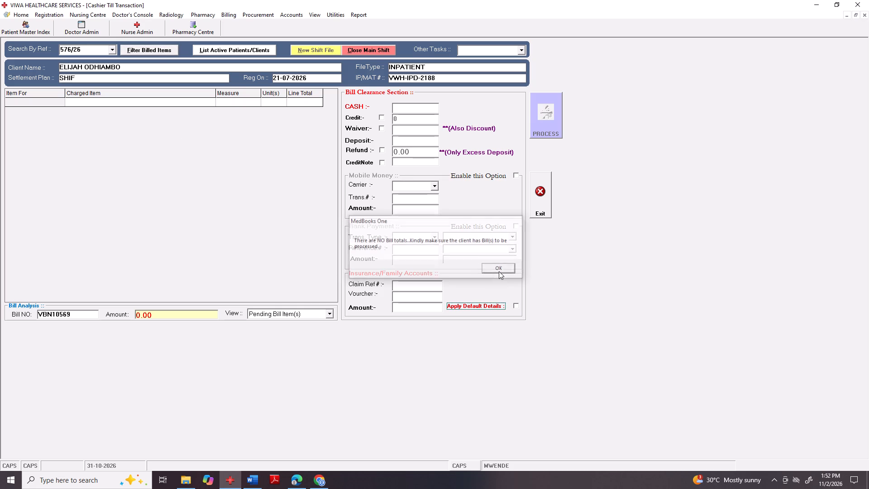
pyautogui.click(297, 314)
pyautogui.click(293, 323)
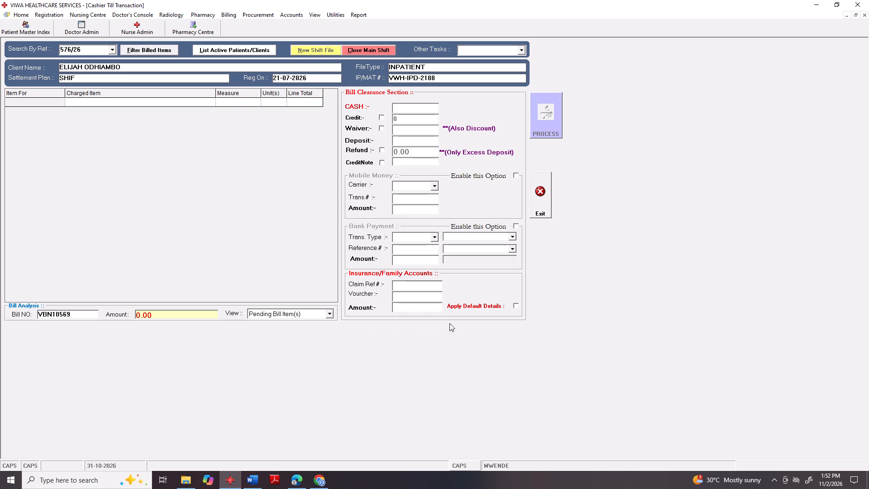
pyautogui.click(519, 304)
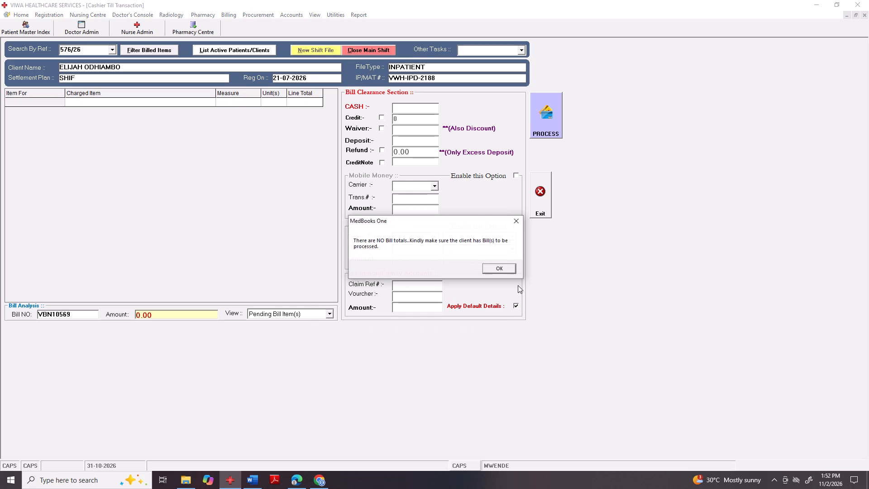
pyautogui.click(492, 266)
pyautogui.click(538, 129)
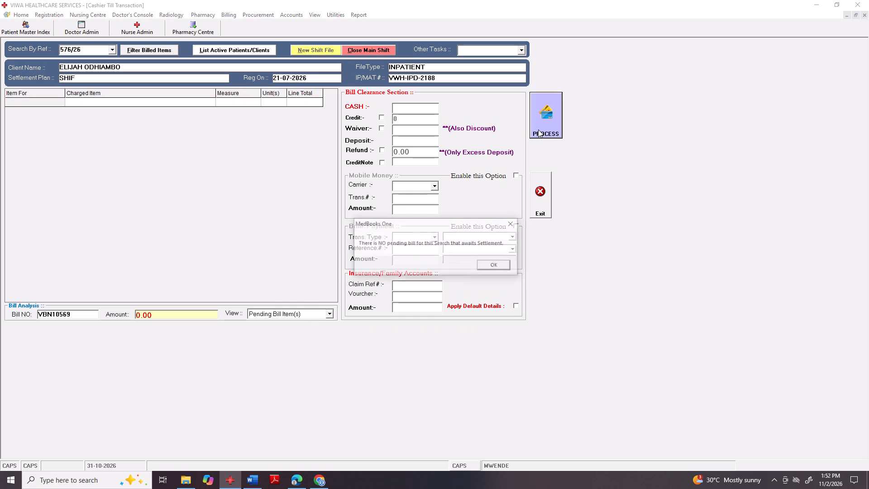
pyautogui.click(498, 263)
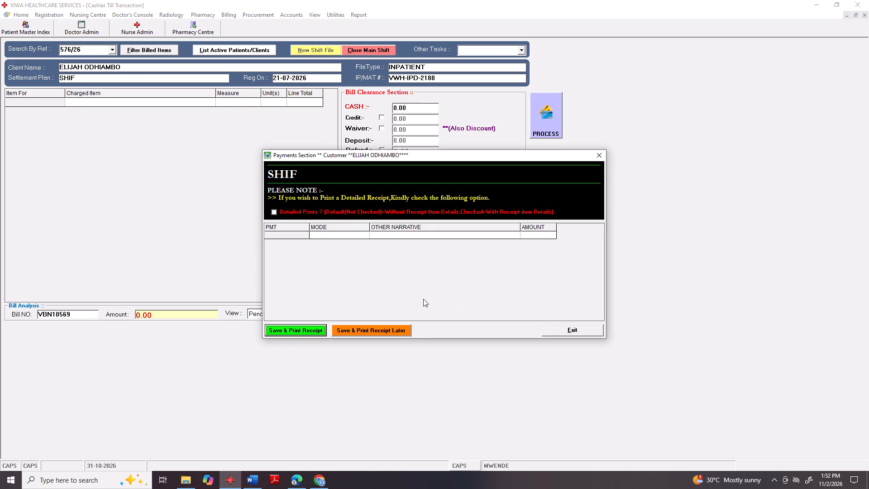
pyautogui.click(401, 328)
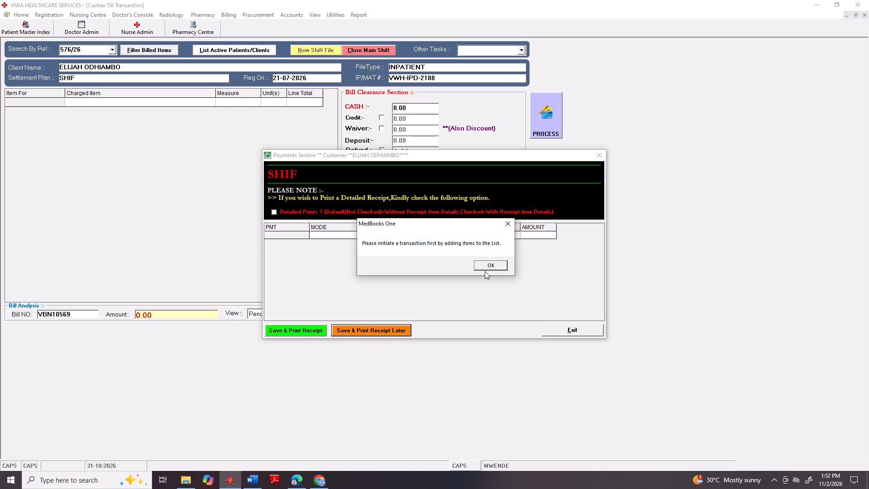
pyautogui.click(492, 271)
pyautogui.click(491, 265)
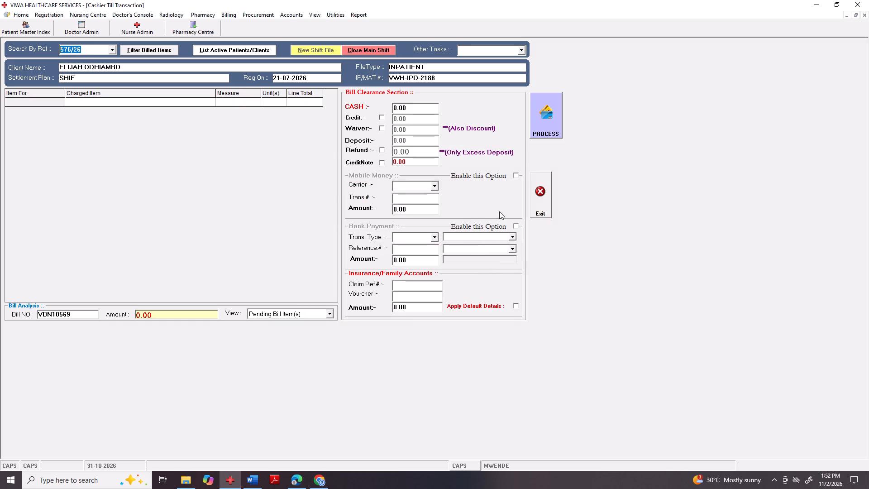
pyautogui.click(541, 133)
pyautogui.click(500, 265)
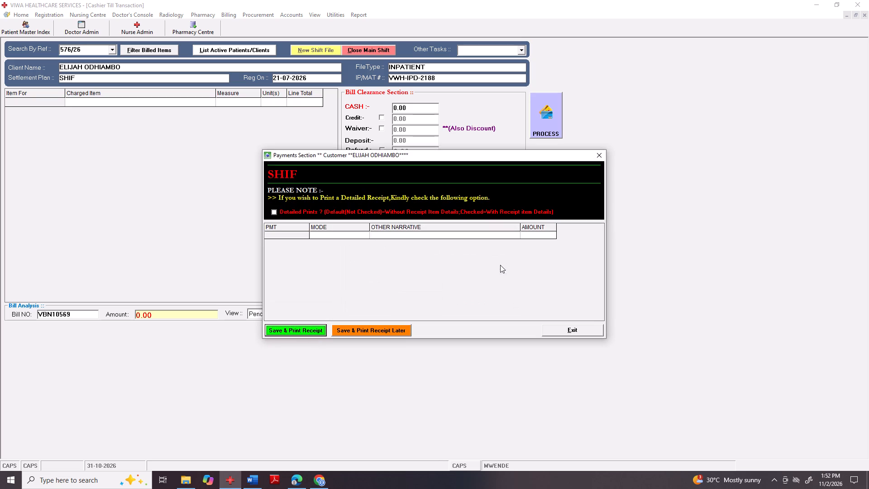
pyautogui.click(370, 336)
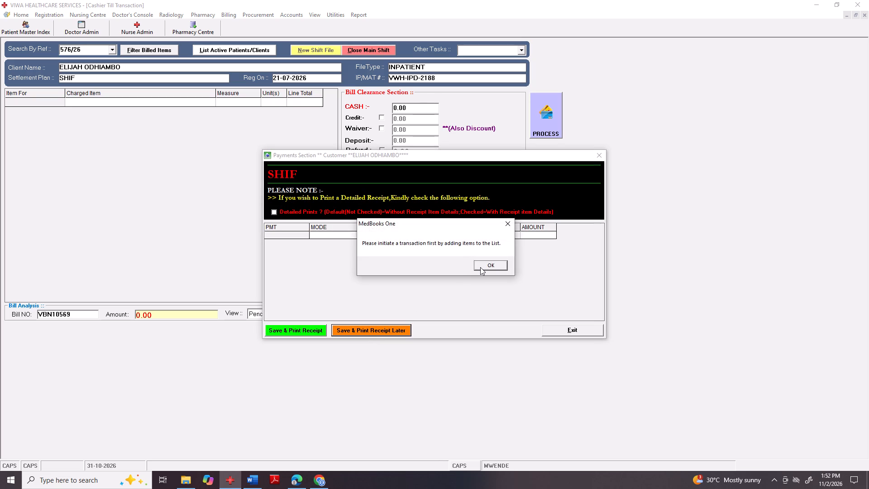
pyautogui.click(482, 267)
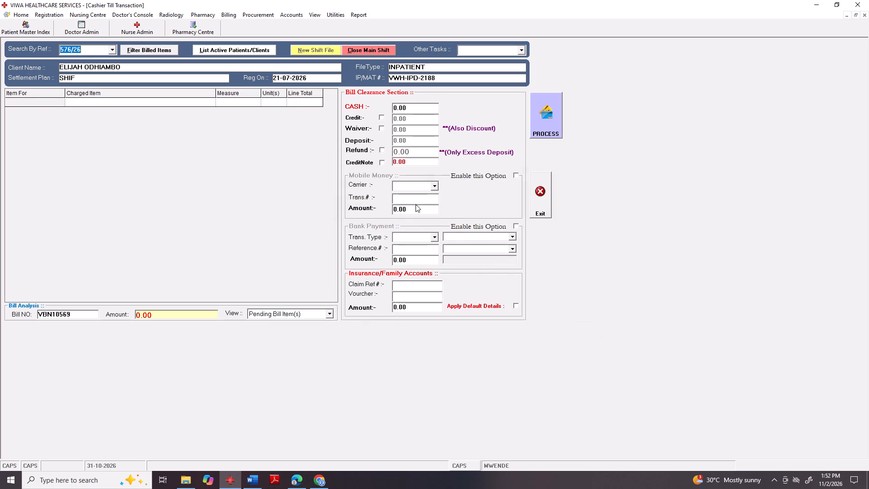
pyautogui.click(91, 51)
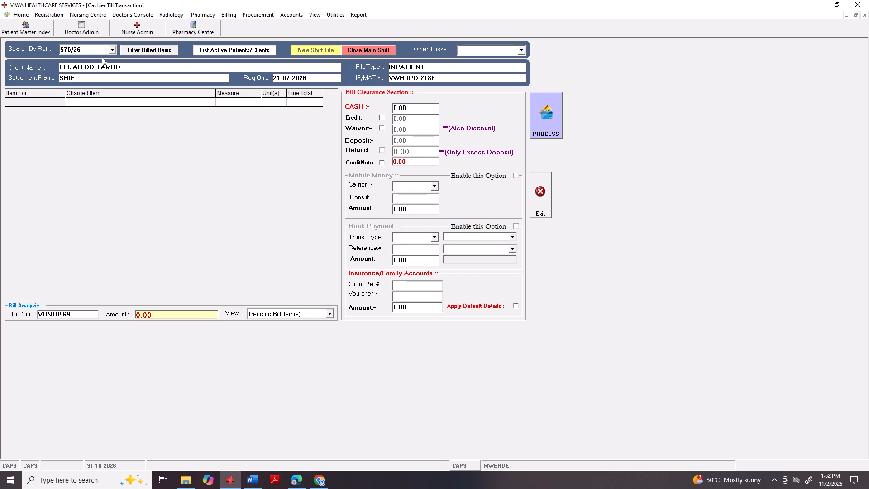
pyautogui.press('BackSpace')
pyautogui.press('BackSpace')
pyautogui.press('BackSpace')
pyautogui.press('BackSpace')
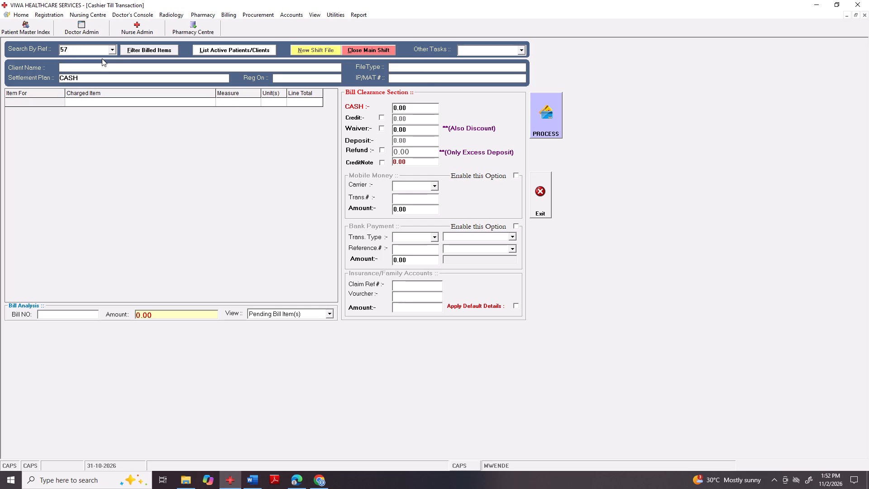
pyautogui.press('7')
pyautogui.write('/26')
pyautogui.click(126, 50)
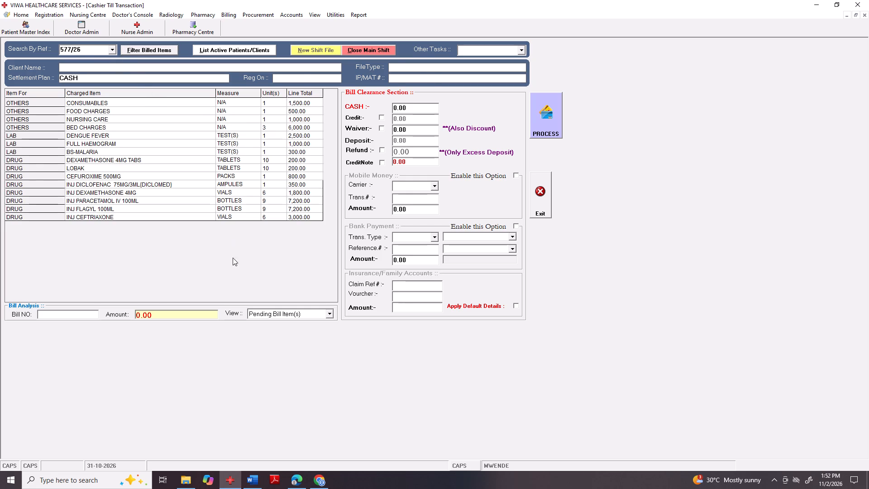
pyautogui.click(509, 265)
pyautogui.click(292, 317)
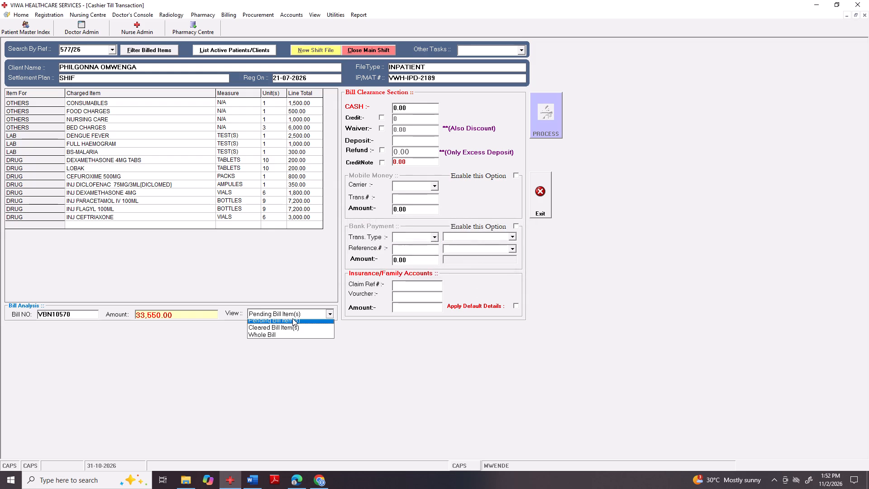
pyautogui.click(292, 326)
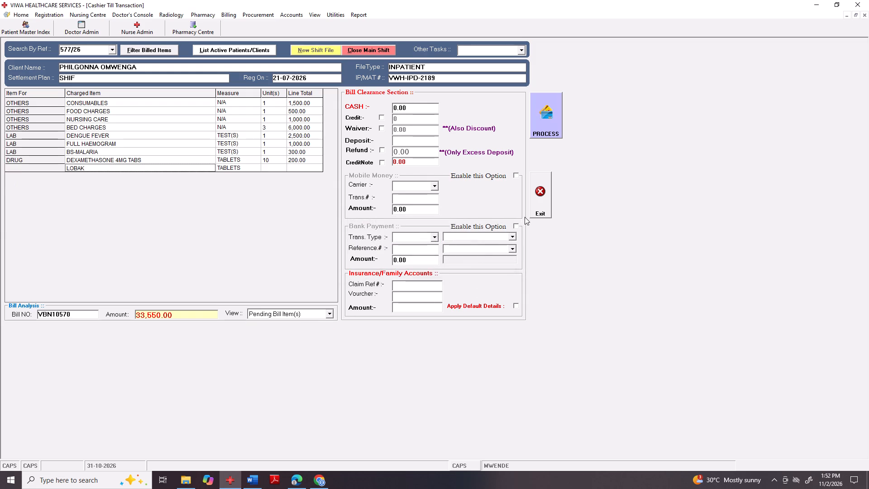
pyautogui.click(515, 306)
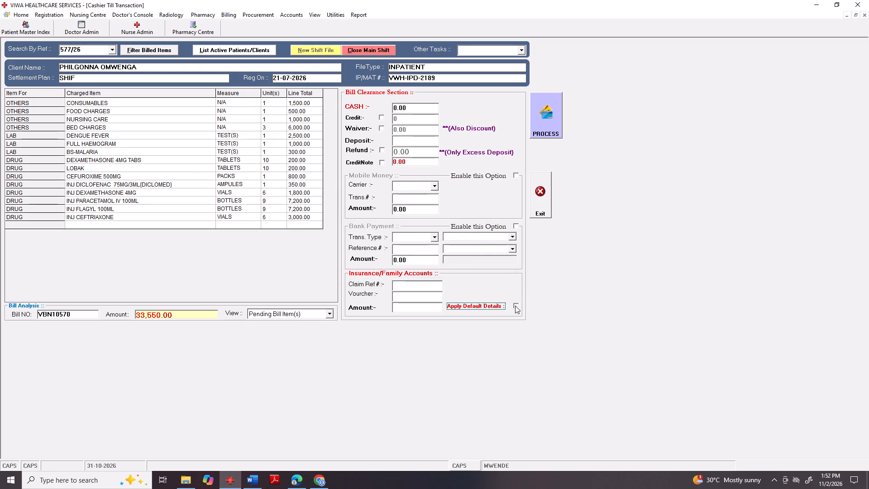
pyautogui.click(544, 127)
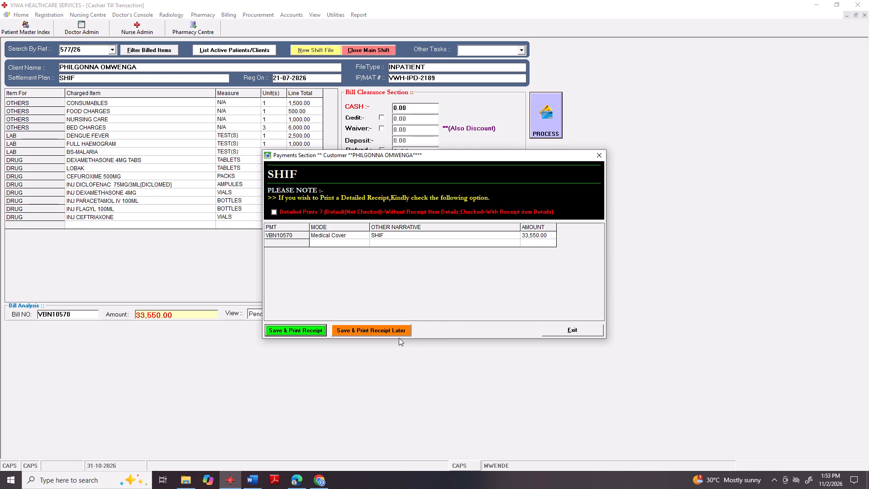
pyautogui.click(378, 332)
pyautogui.click(469, 273)
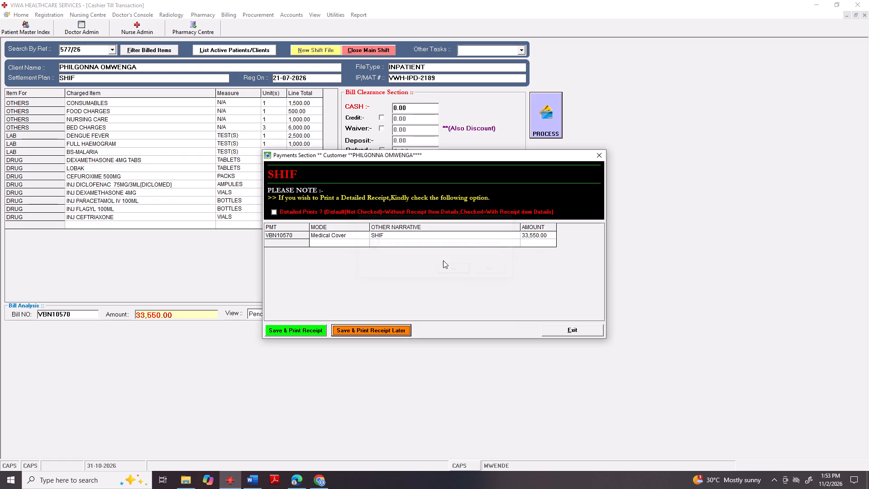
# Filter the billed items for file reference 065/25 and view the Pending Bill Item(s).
pyautogui.click(79, 56)
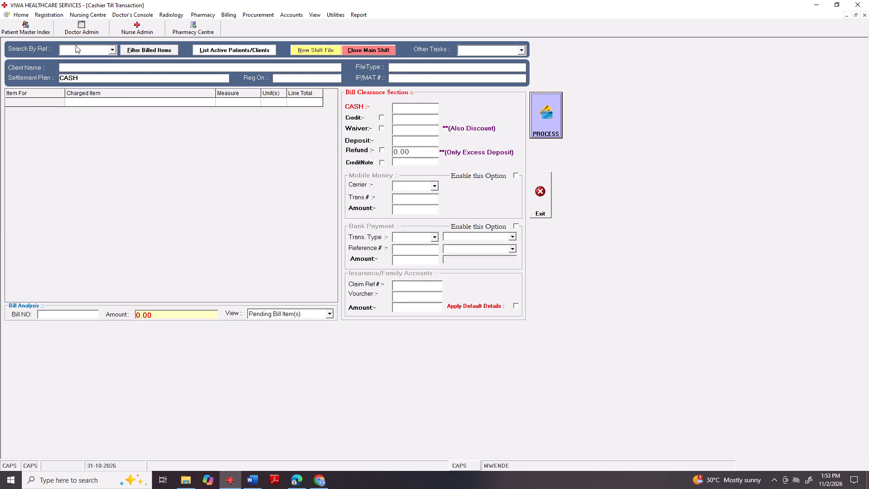
pyautogui.click(76, 49)
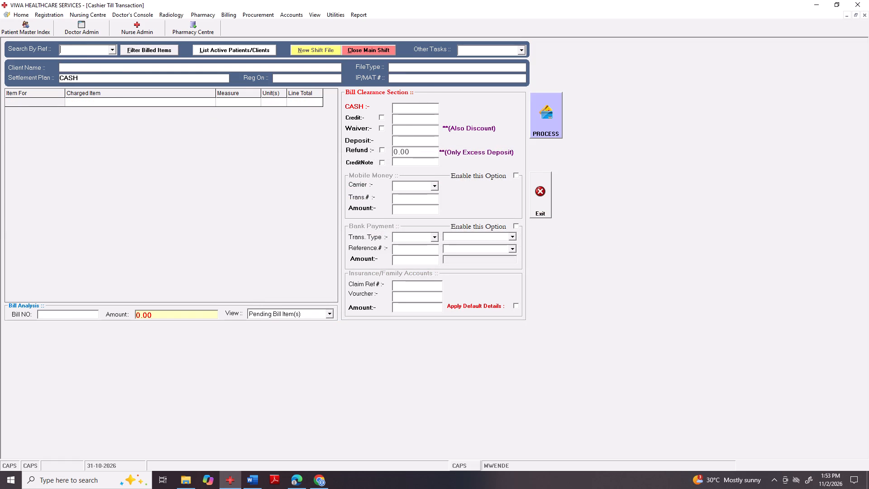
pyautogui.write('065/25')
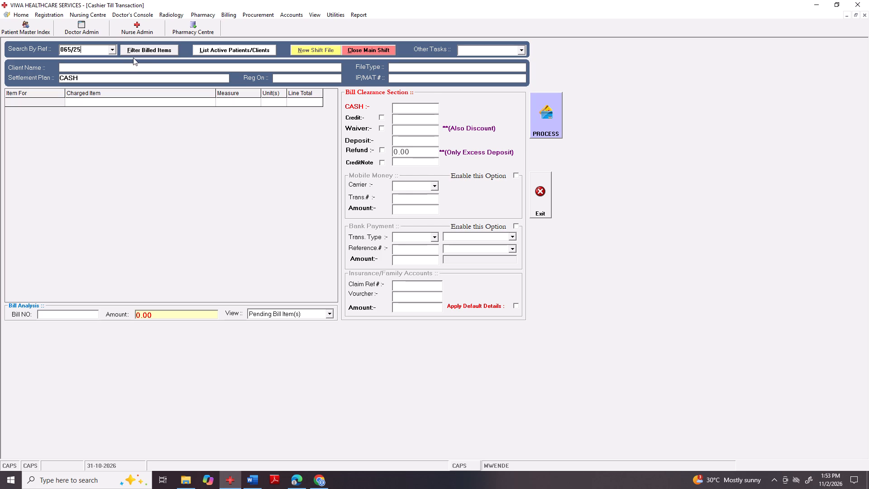
pyautogui.click(135, 52)
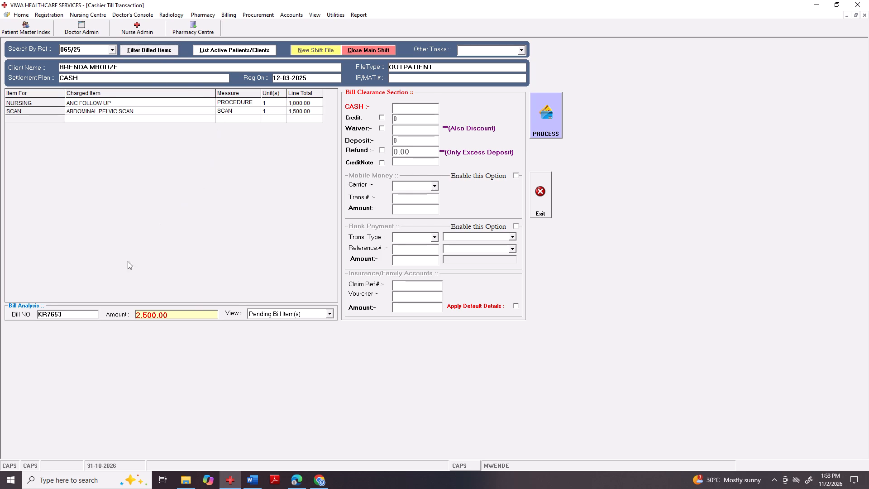
pyautogui.click(252, 316)
pyautogui.click(299, 324)
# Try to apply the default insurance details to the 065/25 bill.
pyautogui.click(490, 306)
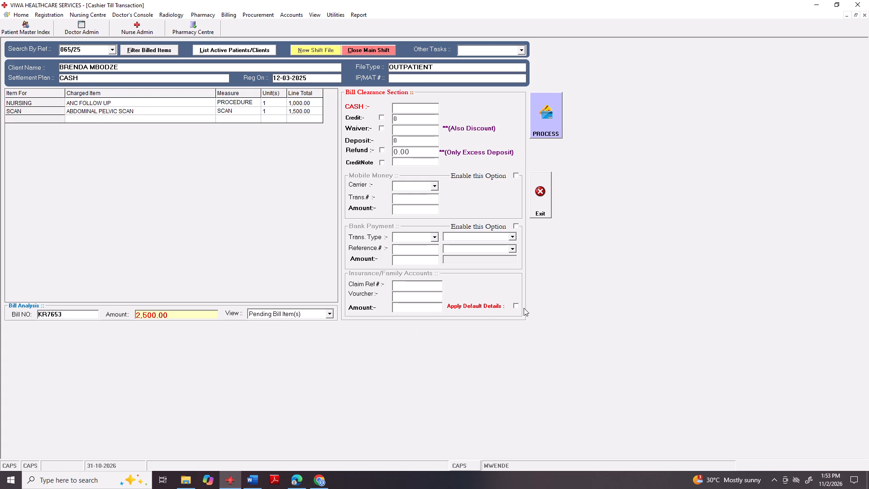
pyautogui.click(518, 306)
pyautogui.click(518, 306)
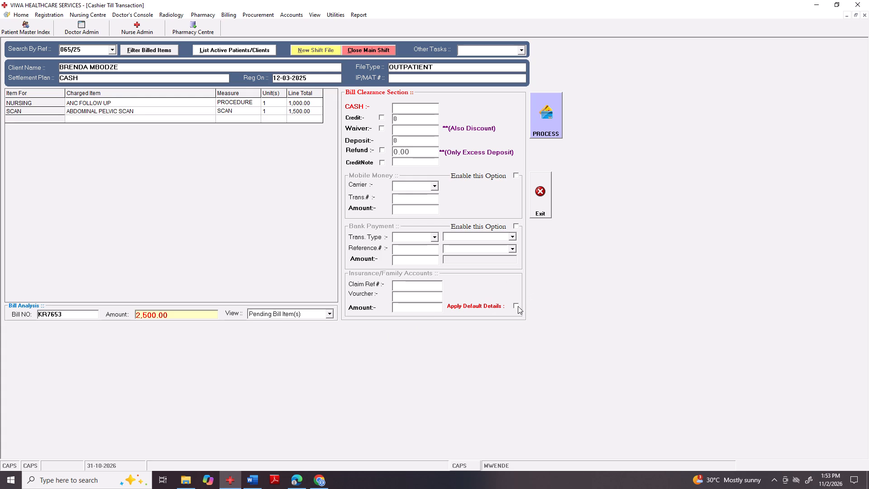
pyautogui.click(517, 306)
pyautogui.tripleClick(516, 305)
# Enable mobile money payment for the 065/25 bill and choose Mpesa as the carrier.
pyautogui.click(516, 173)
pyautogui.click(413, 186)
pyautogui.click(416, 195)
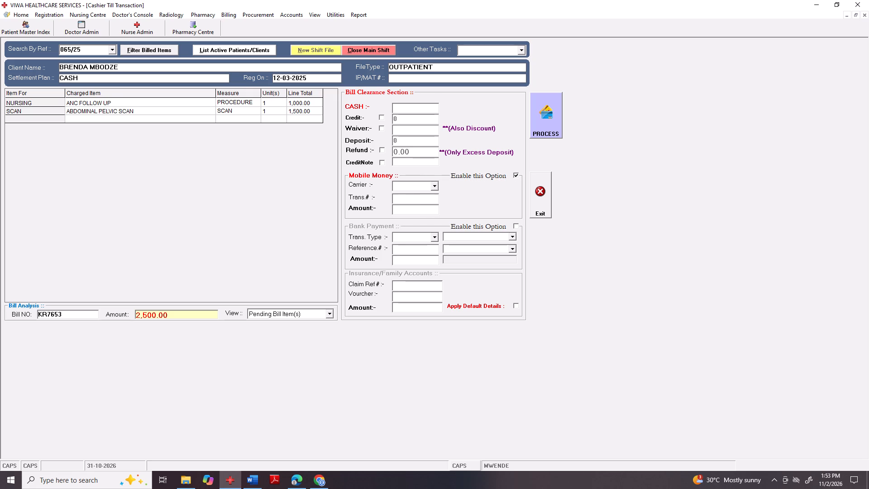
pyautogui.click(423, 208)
pyautogui.click(87, 51)
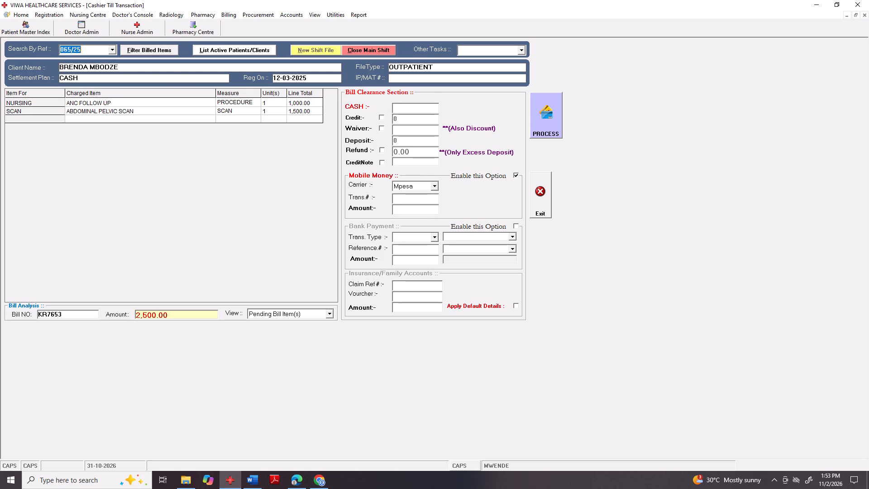
pyautogui.click(87, 51)
pyautogui.press('BackSpace')
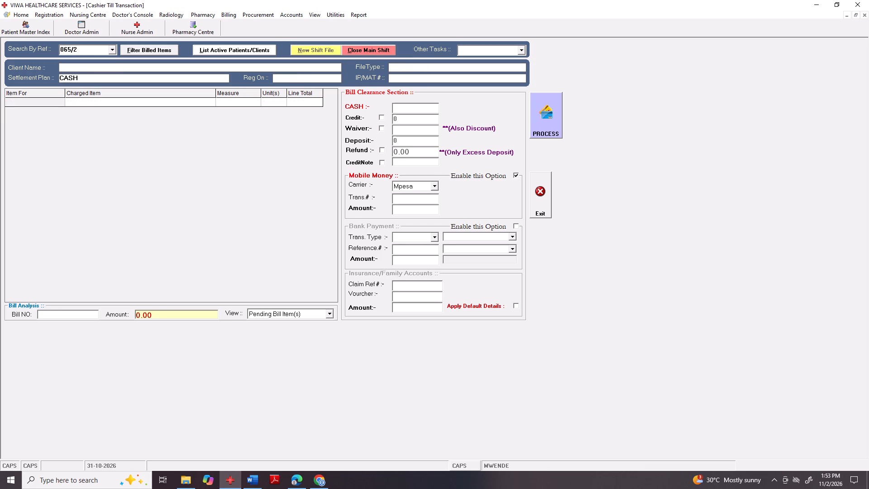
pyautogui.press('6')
pyautogui.click(139, 48)
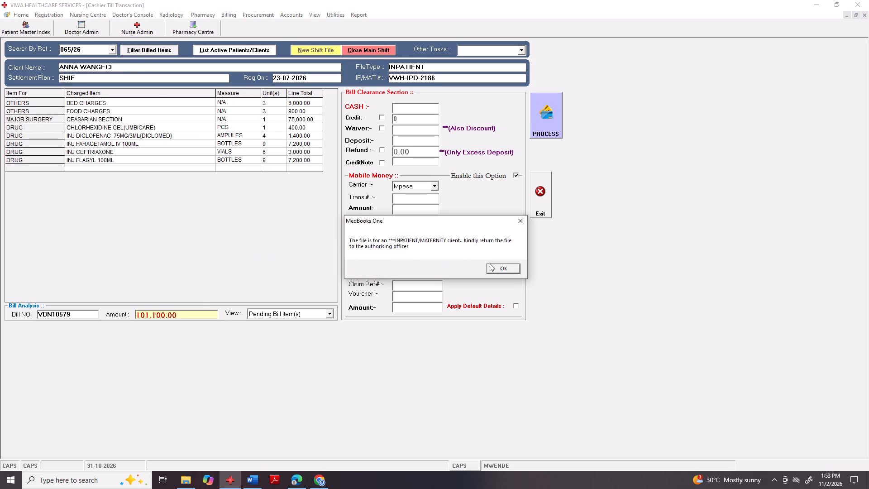
pyautogui.click(492, 264)
pyautogui.click(263, 318)
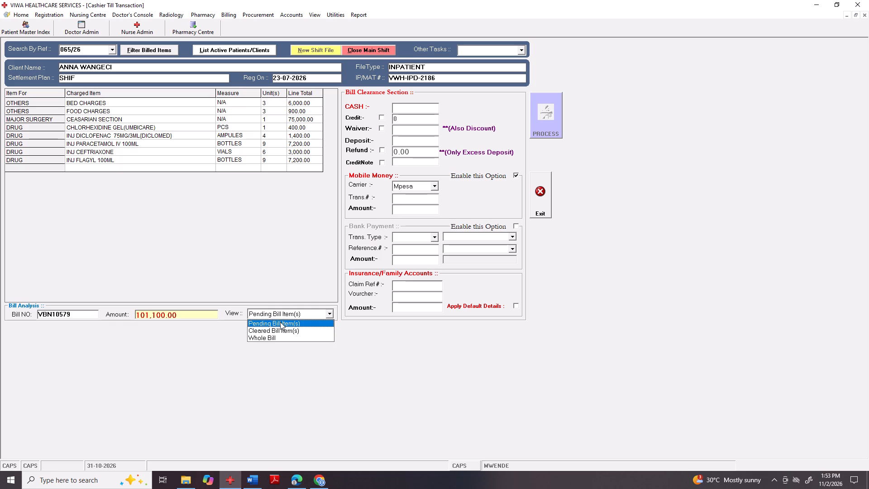
pyautogui.click(282, 321)
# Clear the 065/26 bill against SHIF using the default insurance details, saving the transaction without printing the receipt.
pyautogui.click(486, 305)
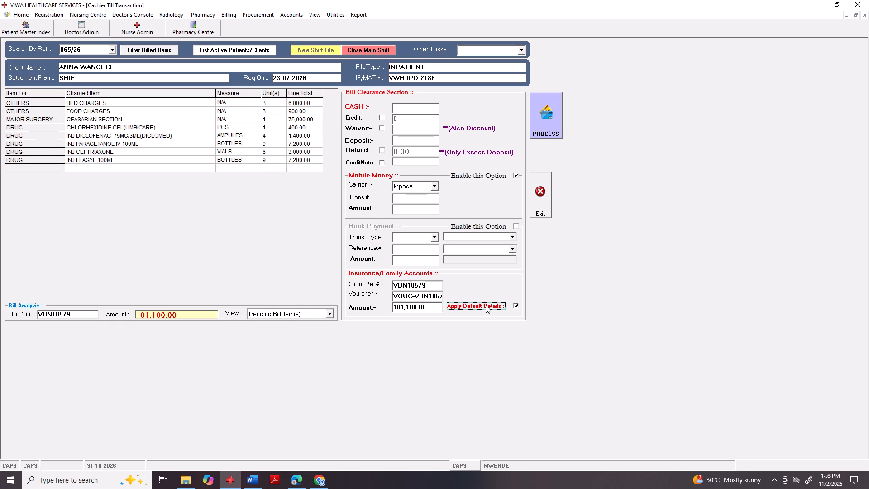
pyautogui.click(541, 131)
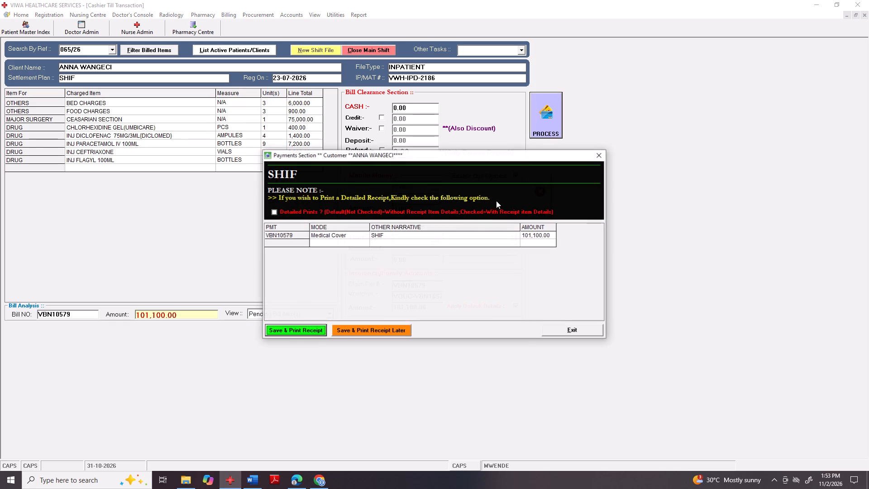
pyautogui.click(411, 329)
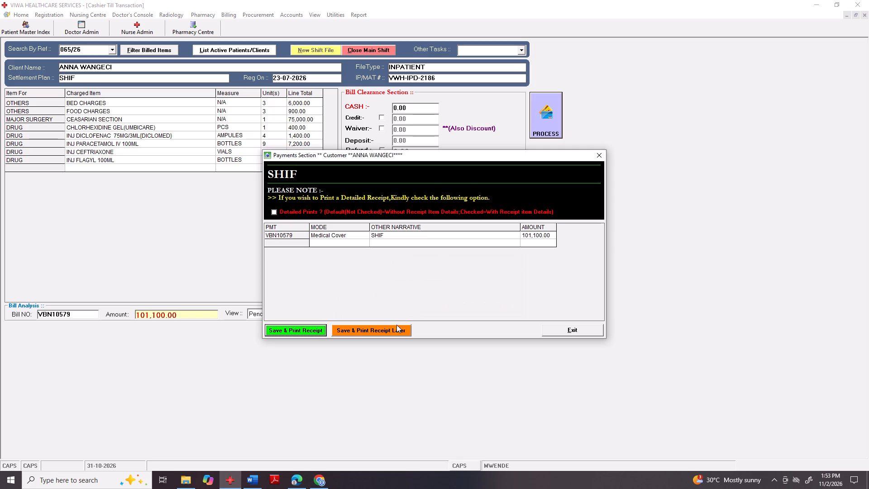
pyautogui.click(392, 323)
pyautogui.click(394, 330)
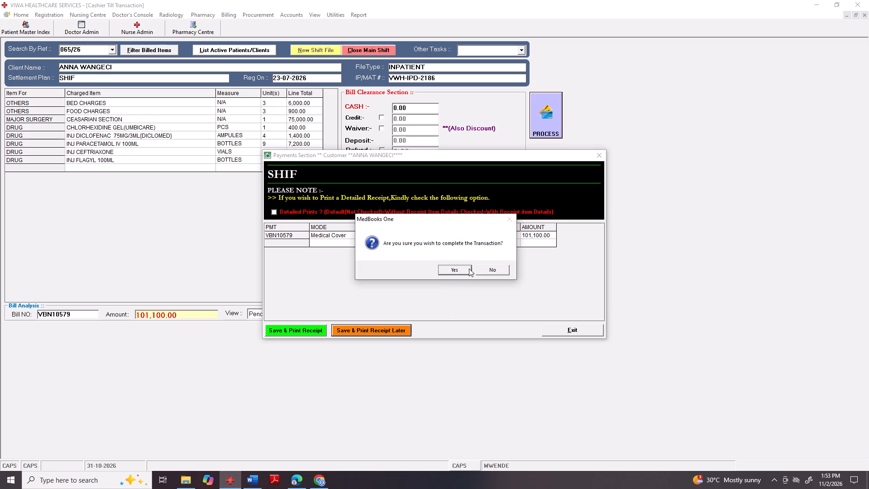
pyautogui.click(461, 269)
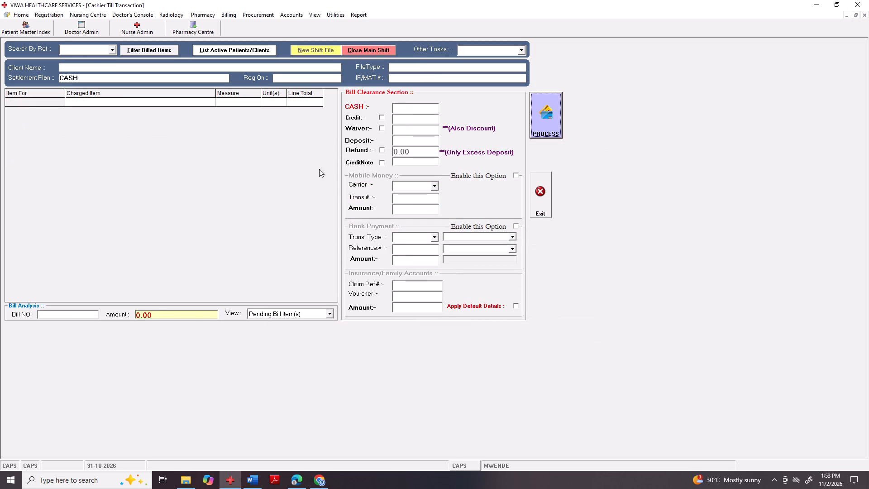
pyautogui.click(92, 52)
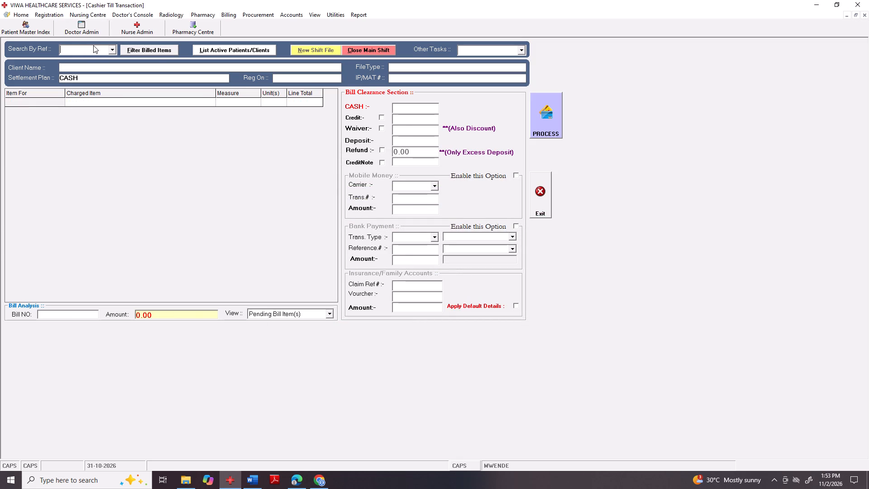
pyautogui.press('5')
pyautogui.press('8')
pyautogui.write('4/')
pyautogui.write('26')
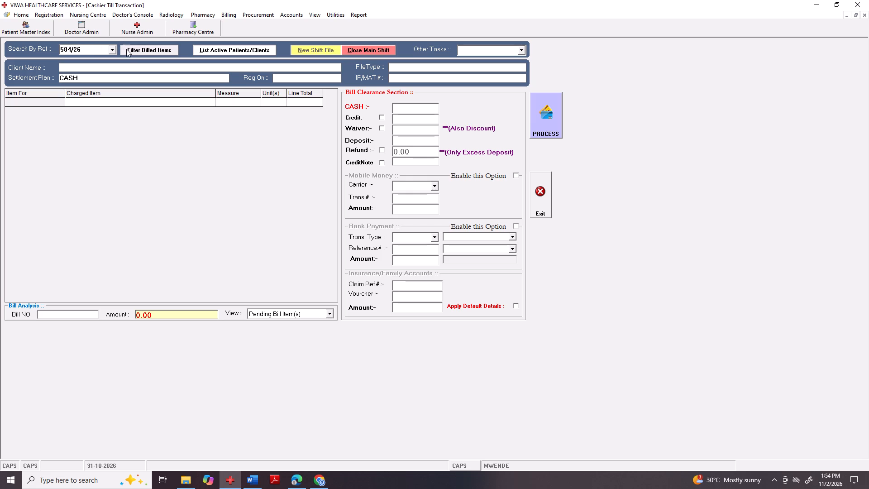
pyautogui.click(128, 50)
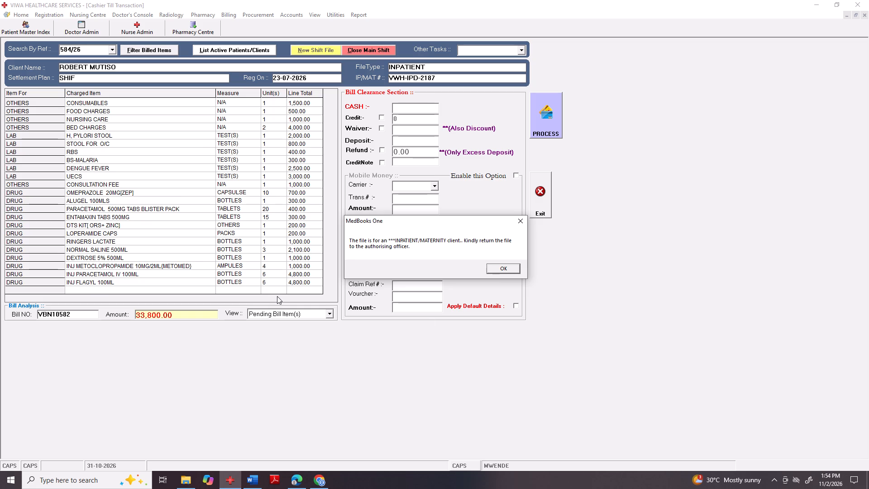
pyautogui.click(505, 270)
pyautogui.click(315, 314)
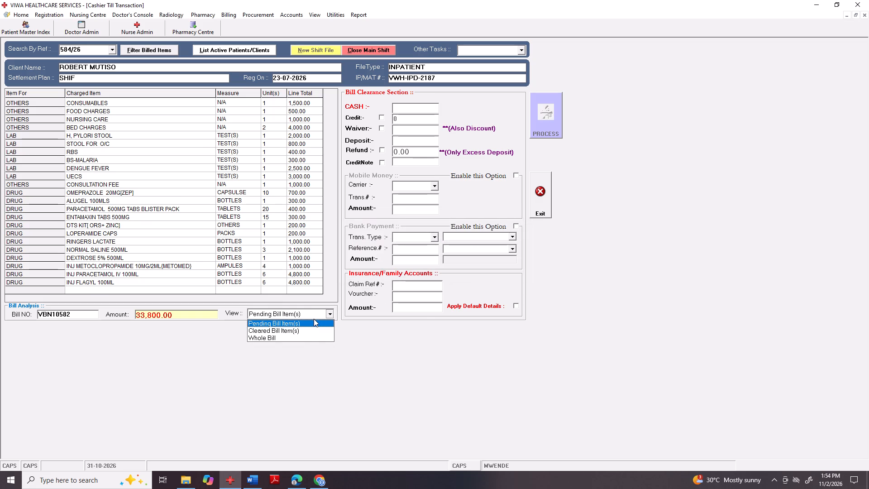
pyautogui.click(314, 319)
pyautogui.click(313, 323)
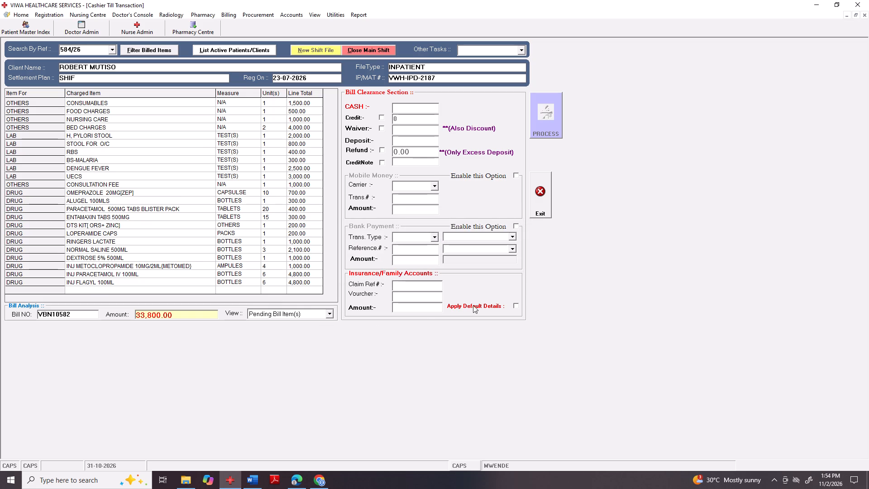
pyautogui.click(517, 308)
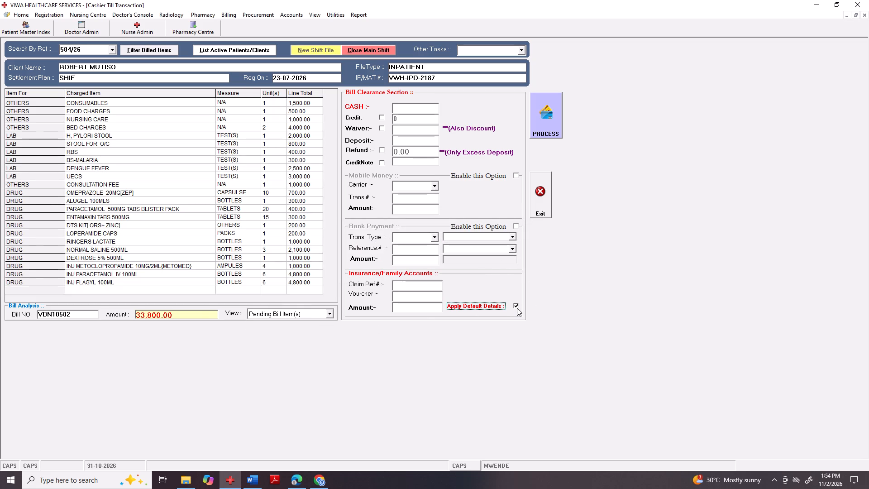
pyautogui.click(553, 126)
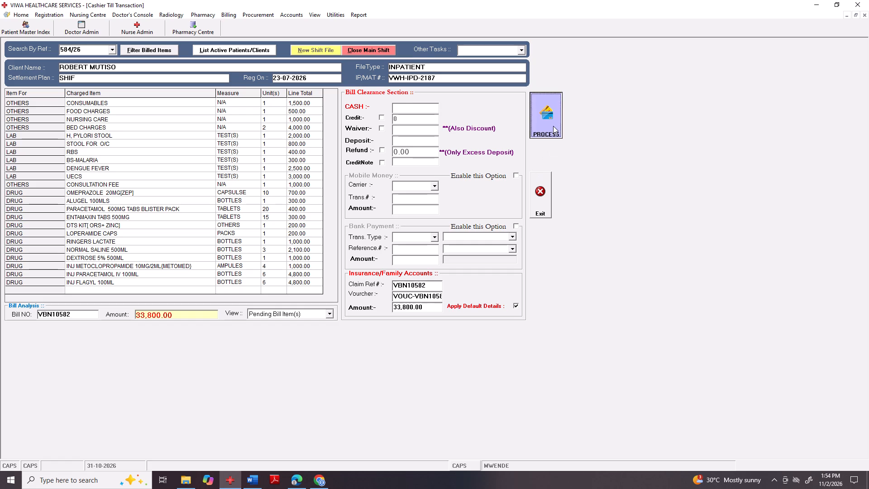
pyautogui.click(388, 329)
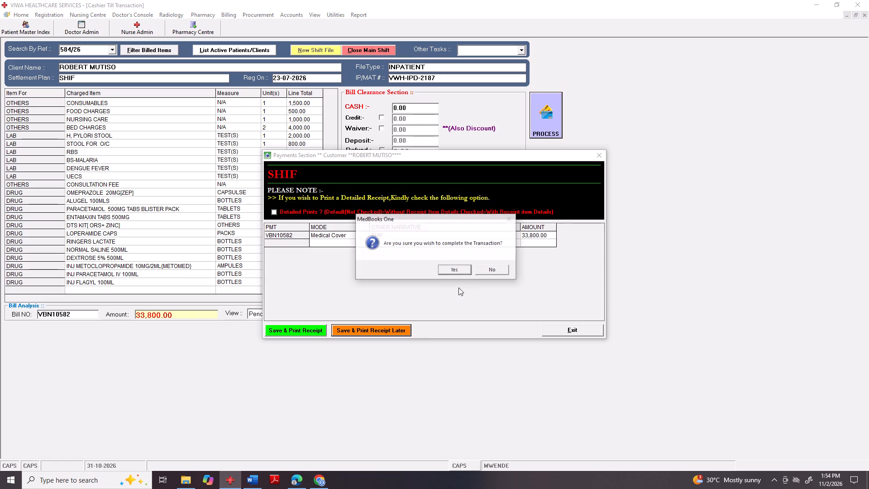
pyautogui.click(459, 276)
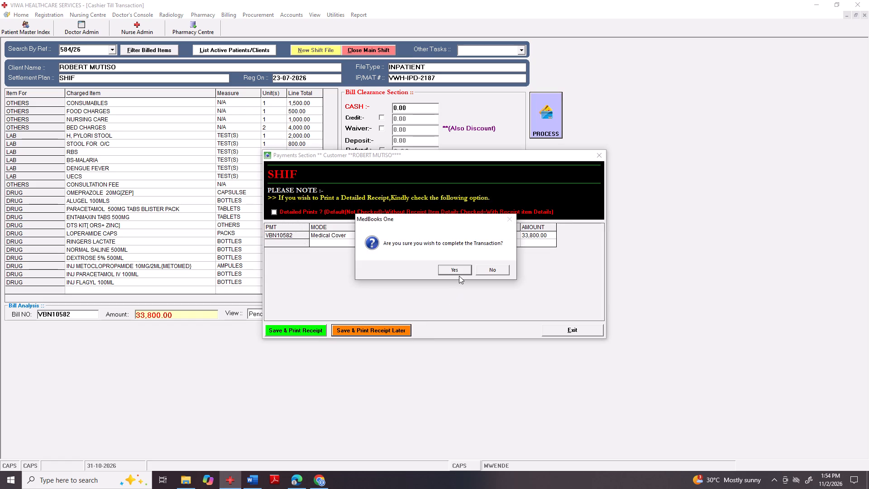
pyautogui.click(459, 273)
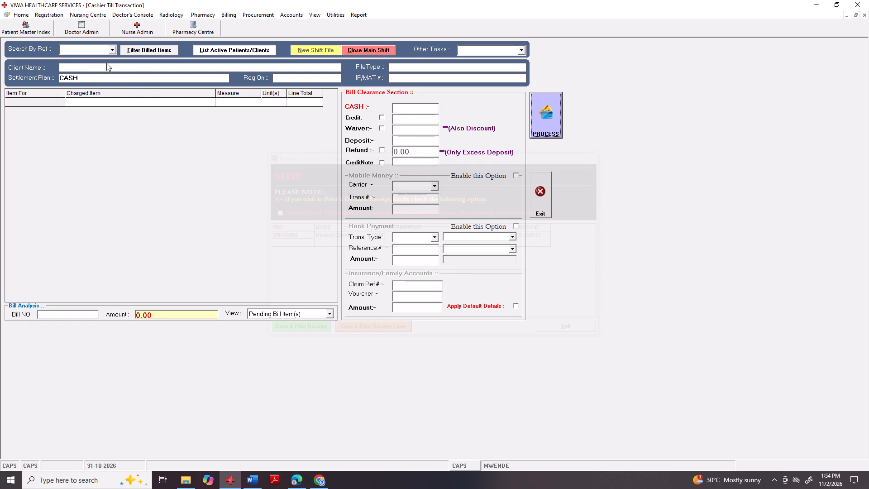
pyautogui.click(89, 49)
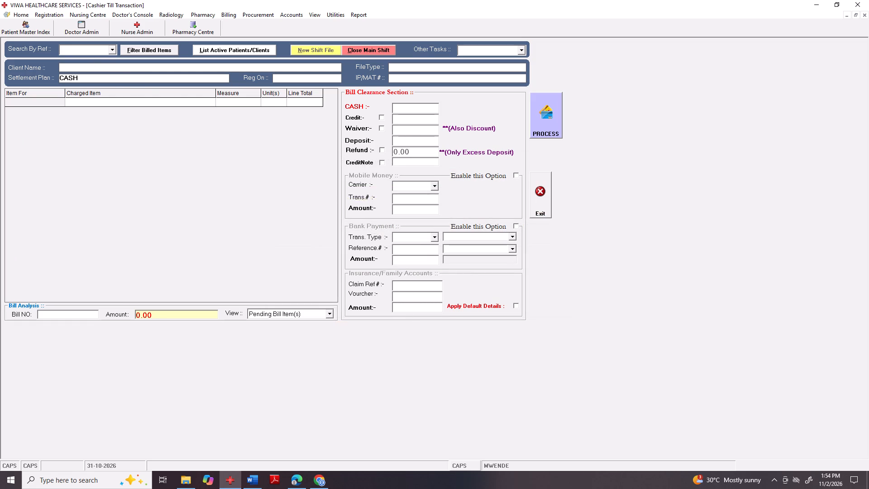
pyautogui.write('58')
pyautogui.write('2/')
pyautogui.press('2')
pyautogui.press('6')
pyautogui.click(134, 53)
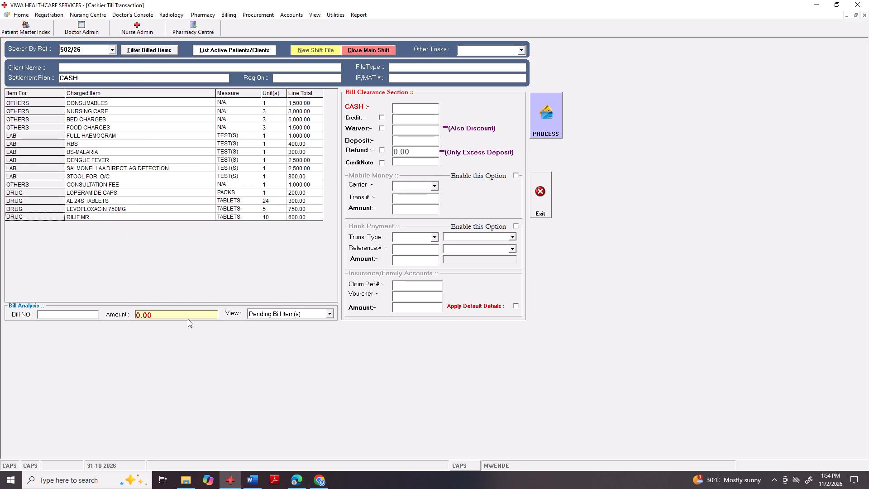
pyautogui.click(282, 315)
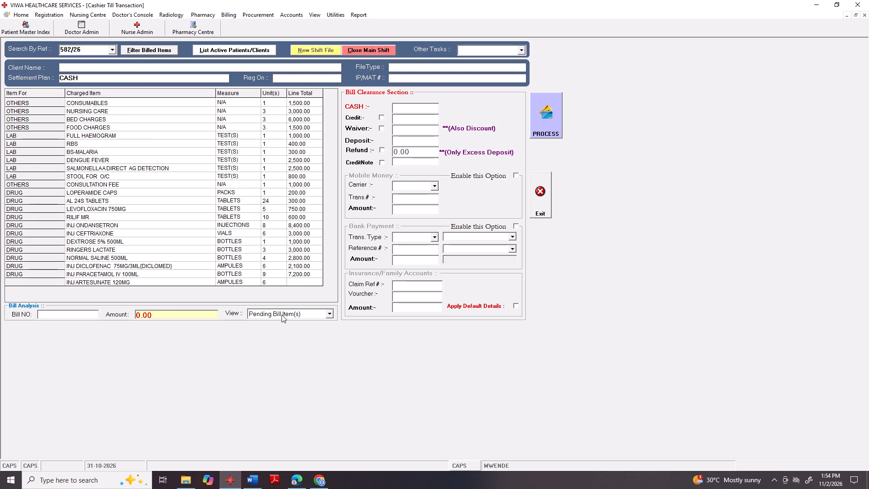
pyautogui.click(493, 267)
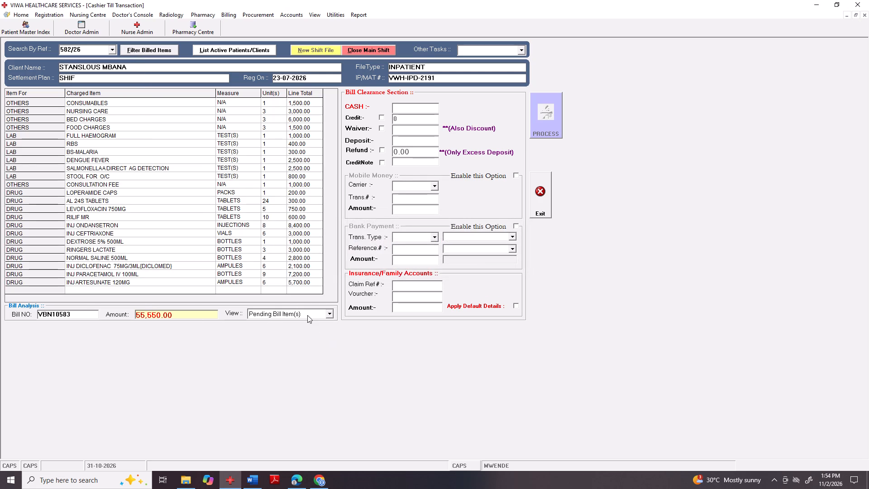
pyautogui.click(308, 315)
pyautogui.click(306, 325)
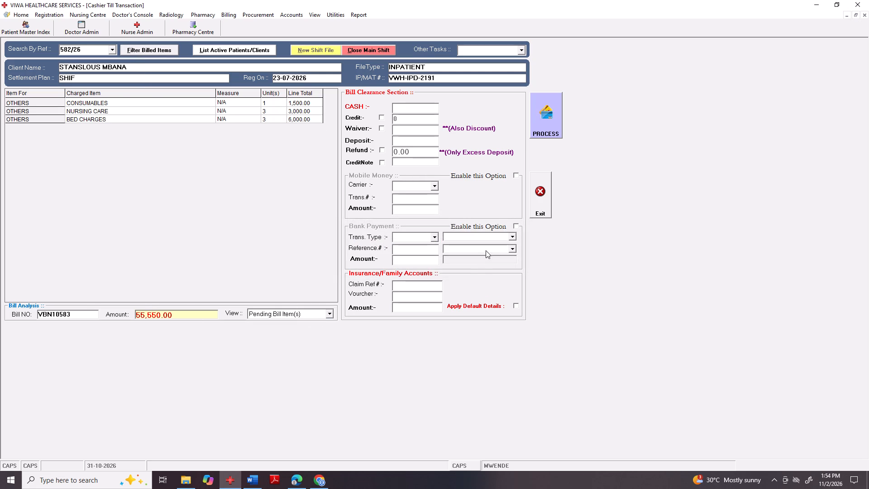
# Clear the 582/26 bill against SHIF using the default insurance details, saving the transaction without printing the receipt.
pyautogui.click(475, 307)
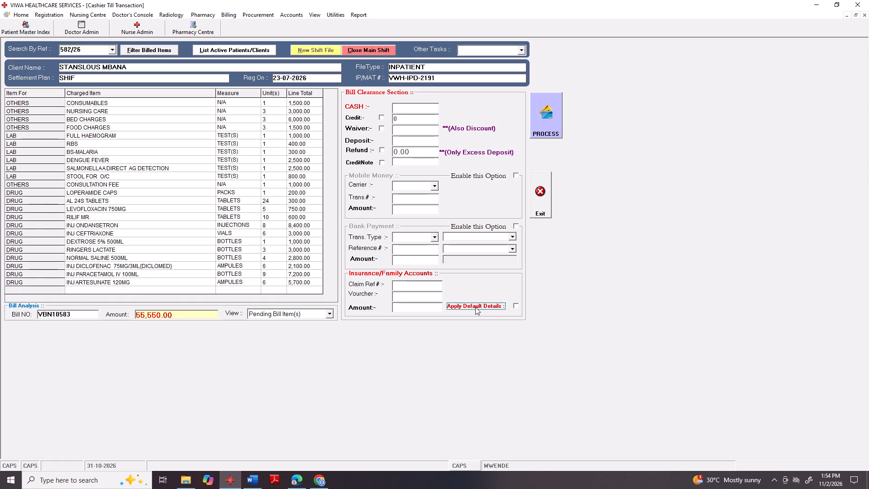
pyautogui.click(543, 127)
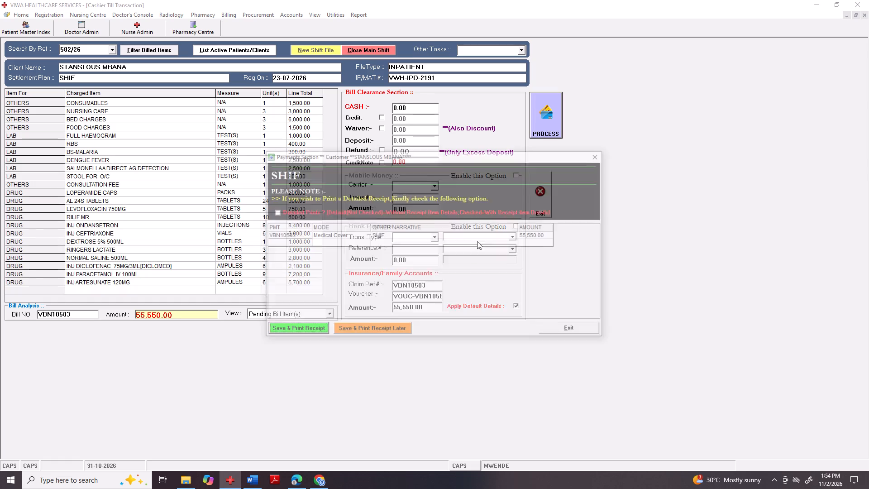
pyautogui.click(381, 326)
pyautogui.click(452, 264)
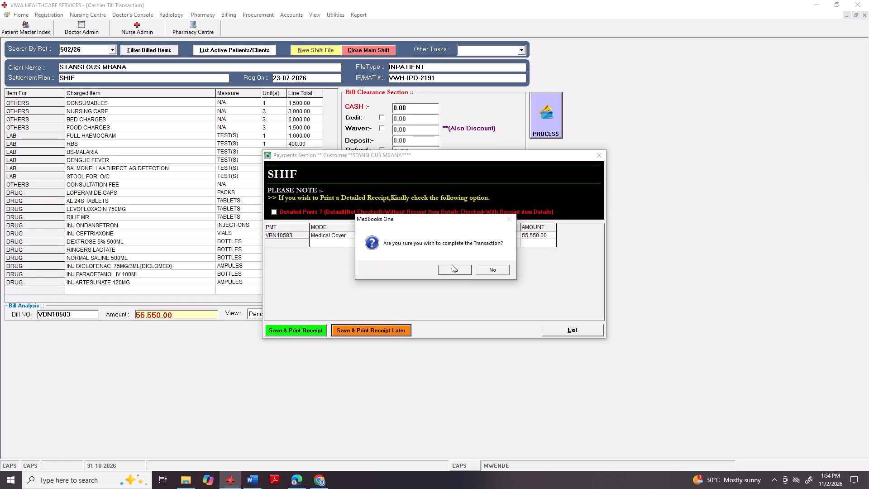
pyautogui.click(452, 273)
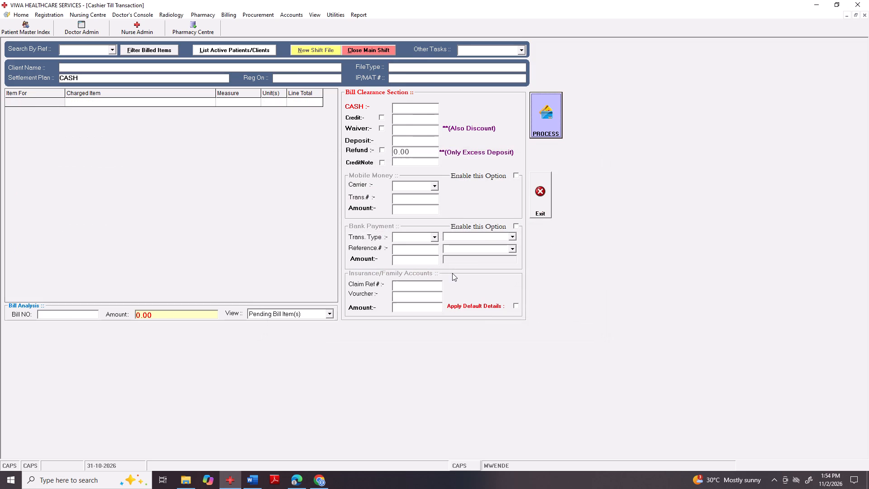
pyautogui.click(86, 51)
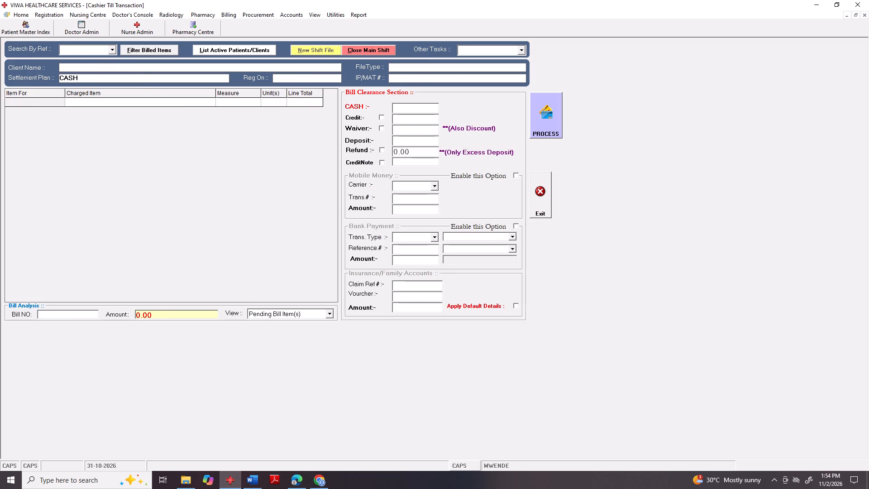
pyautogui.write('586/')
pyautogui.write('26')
pyautogui.click(125, 47)
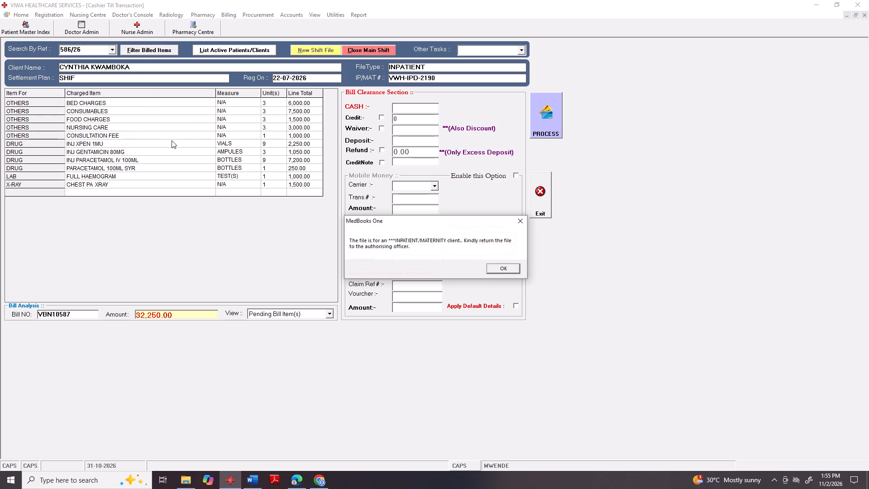
pyautogui.click(271, 312)
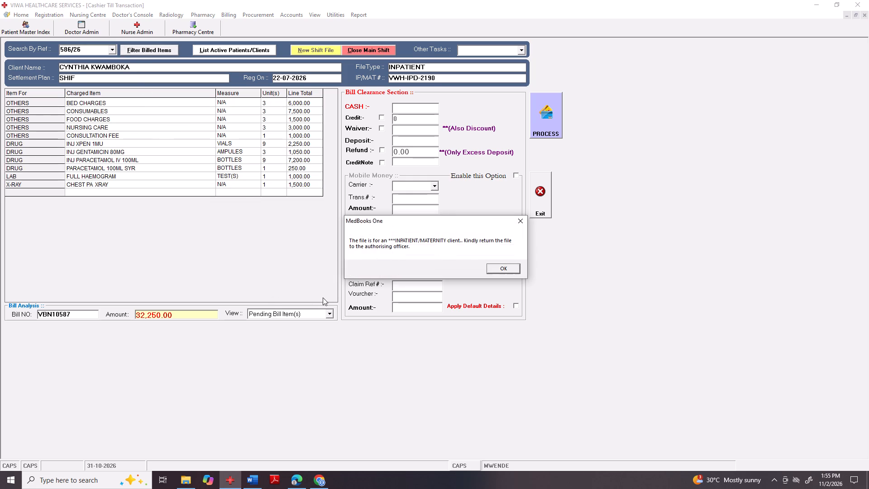
pyautogui.click(499, 262)
pyautogui.click(502, 270)
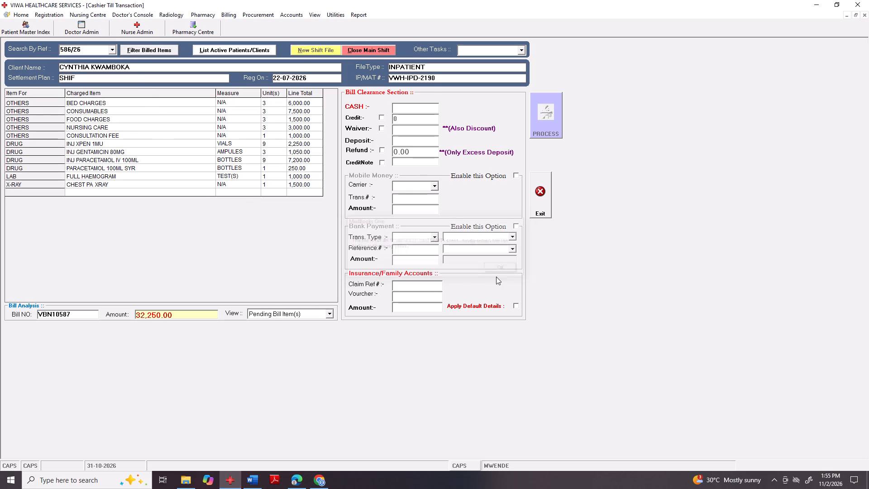
pyautogui.click(301, 318)
pyautogui.click(299, 323)
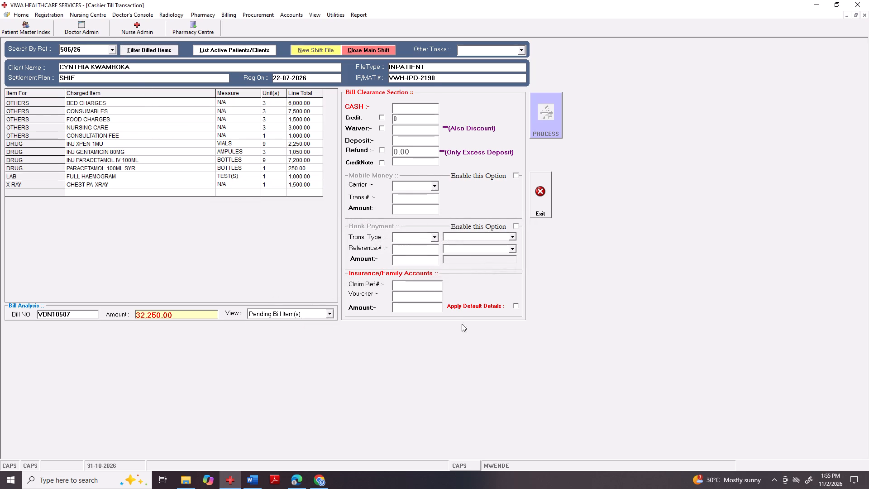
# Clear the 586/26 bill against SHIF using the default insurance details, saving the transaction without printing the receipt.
pyautogui.click(516, 304)
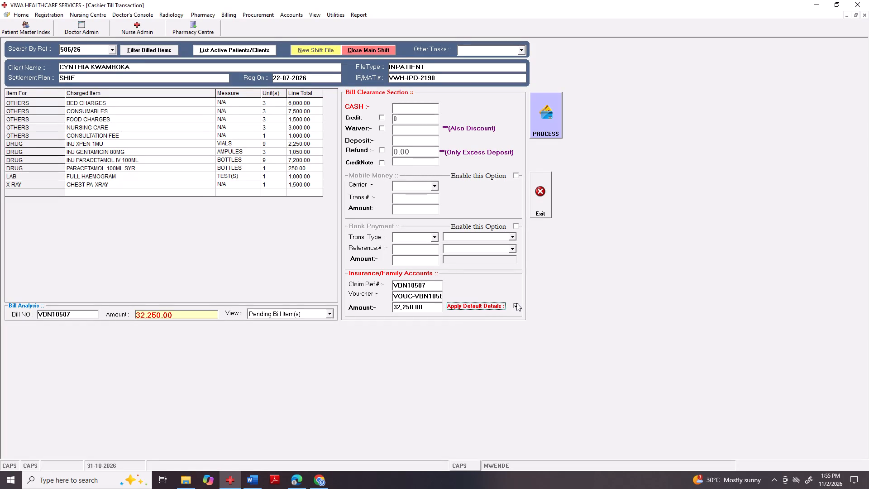
pyautogui.click(548, 116)
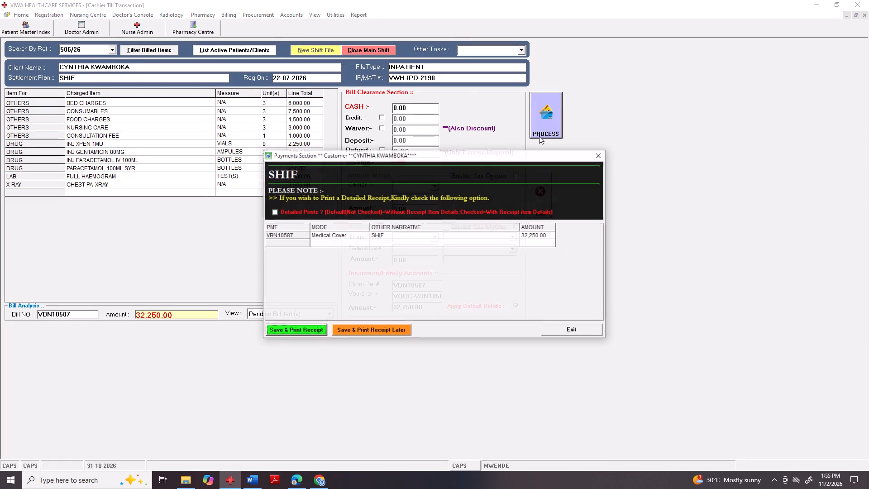
pyautogui.click(364, 327)
pyautogui.click(455, 270)
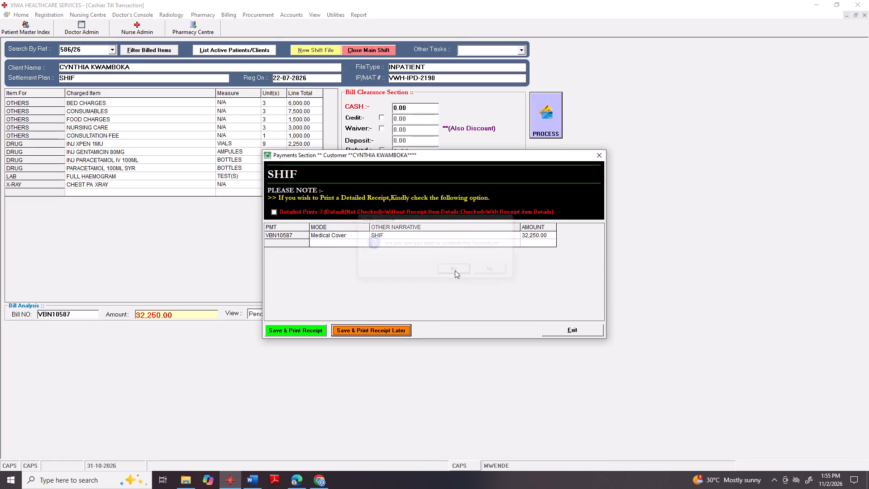
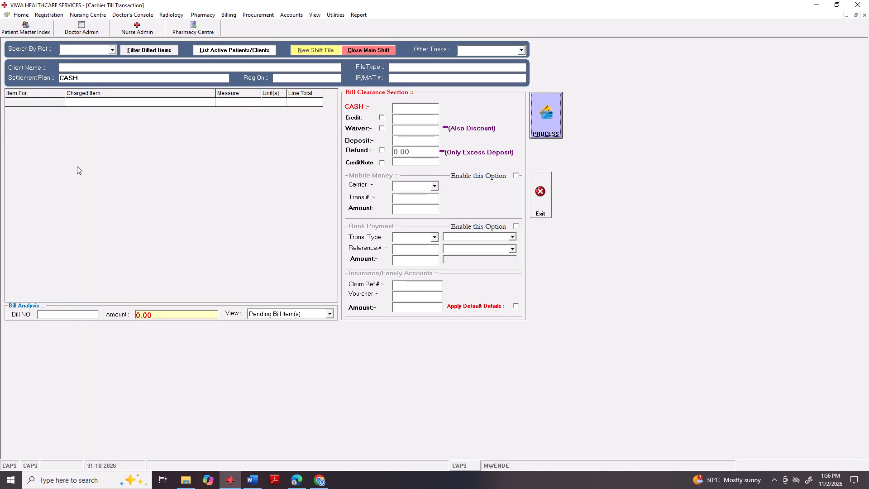
pyautogui.click(71, 42)
pyautogui.click(67, 48)
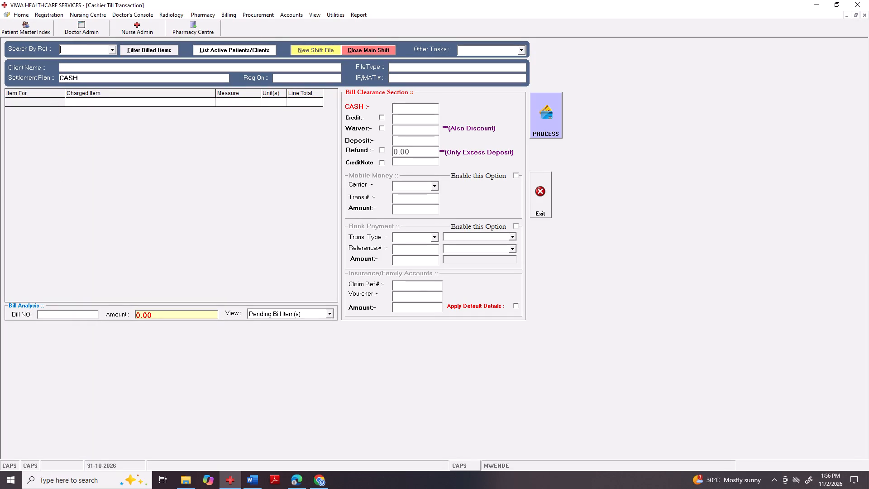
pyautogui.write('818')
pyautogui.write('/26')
pyautogui.click(137, 52)
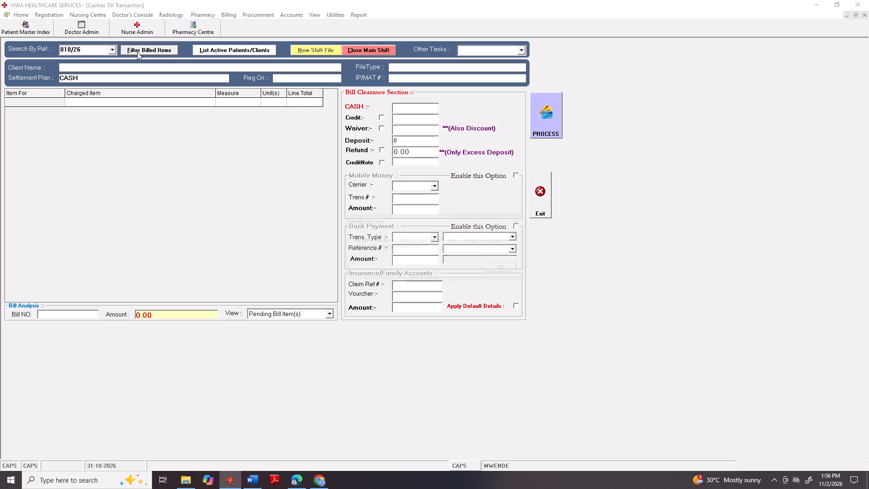
pyautogui.click(488, 272)
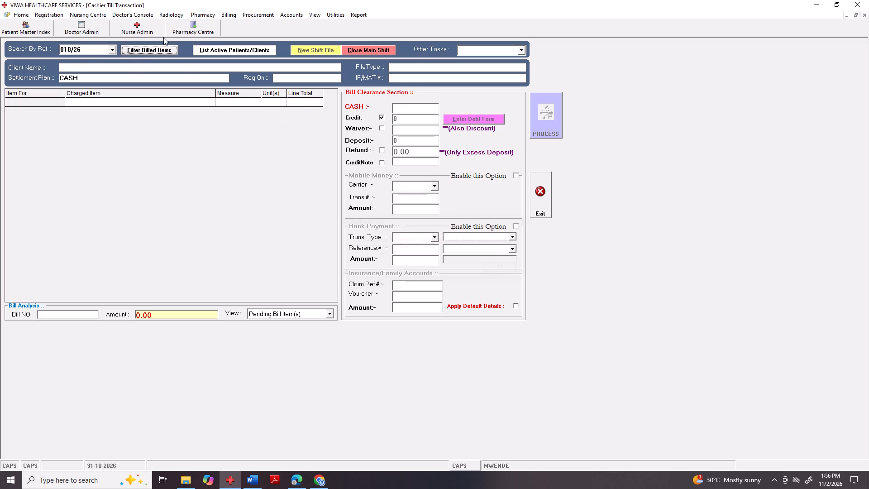
pyautogui.doubleClick(163, 37)
pyautogui.click(149, 48)
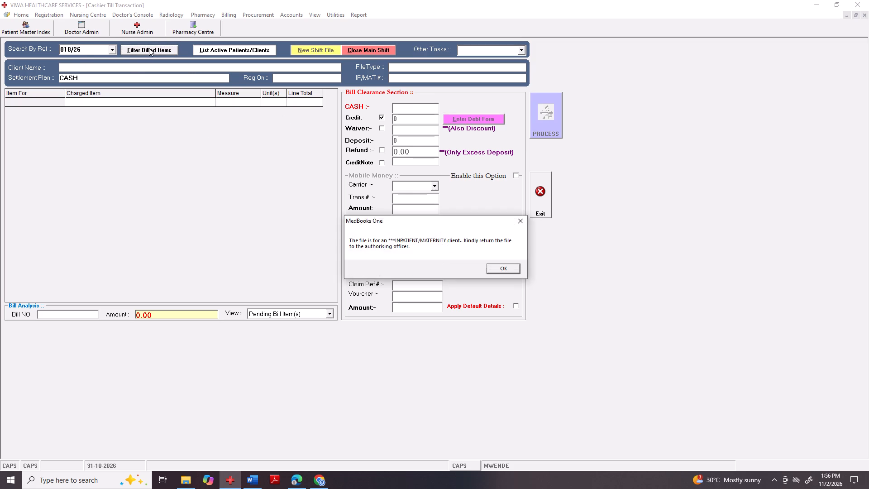
pyautogui.doubleClick(149, 48)
pyautogui.click(495, 269)
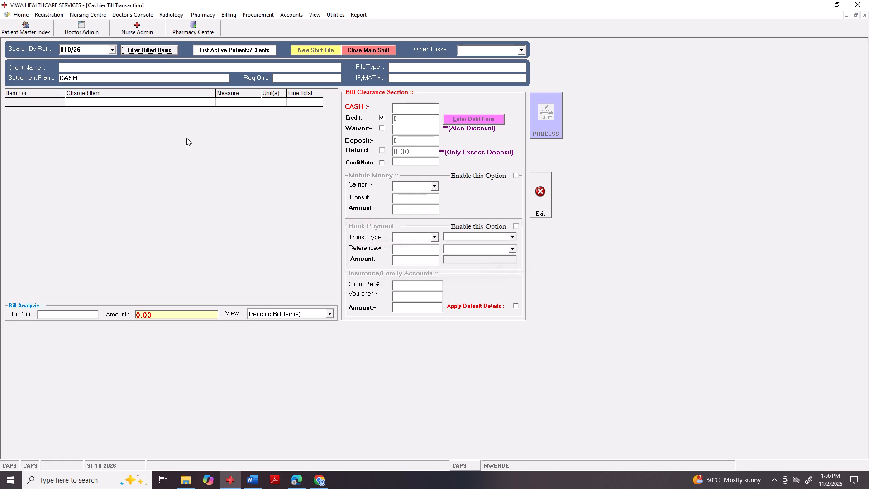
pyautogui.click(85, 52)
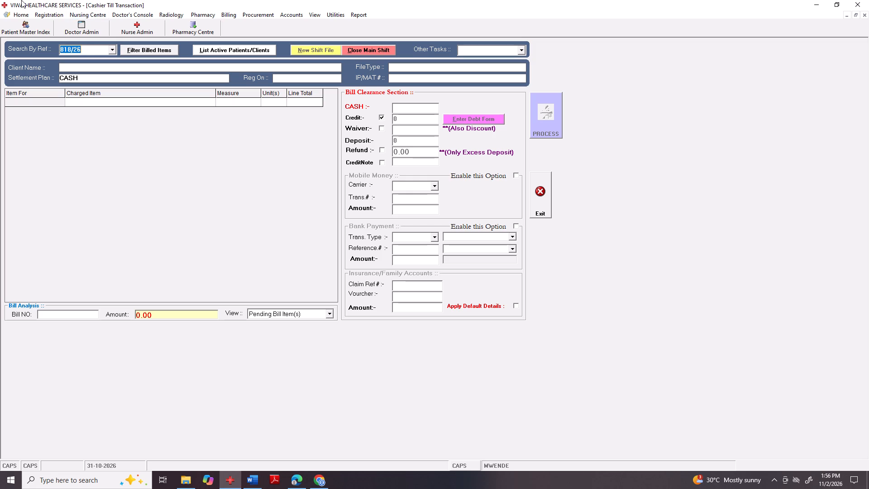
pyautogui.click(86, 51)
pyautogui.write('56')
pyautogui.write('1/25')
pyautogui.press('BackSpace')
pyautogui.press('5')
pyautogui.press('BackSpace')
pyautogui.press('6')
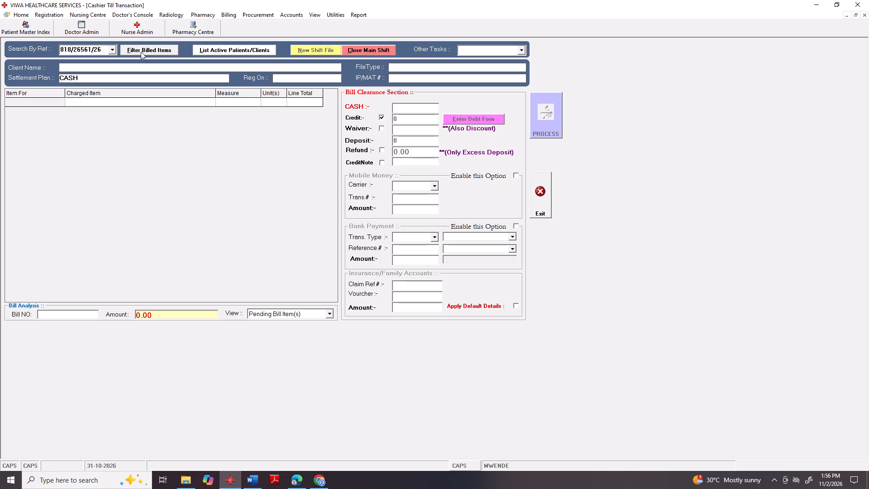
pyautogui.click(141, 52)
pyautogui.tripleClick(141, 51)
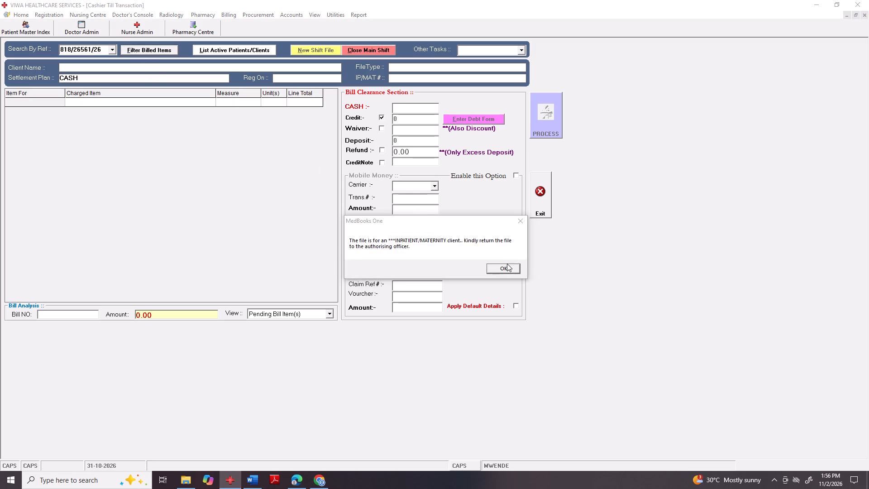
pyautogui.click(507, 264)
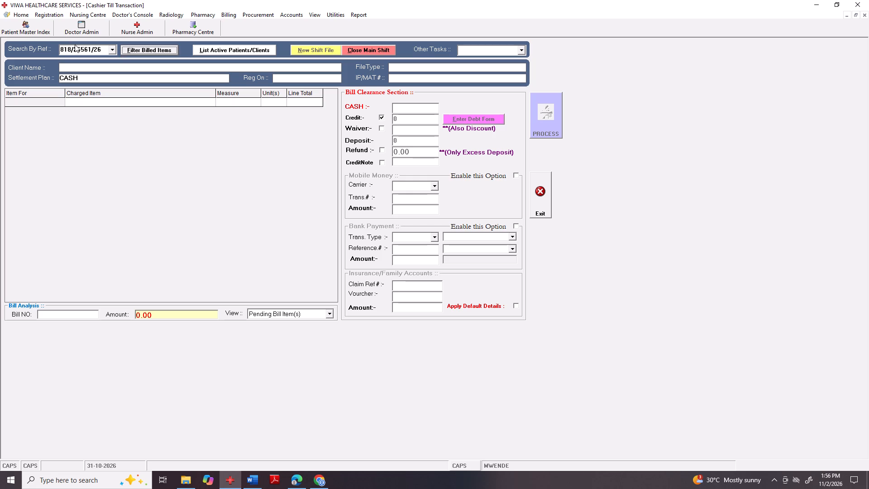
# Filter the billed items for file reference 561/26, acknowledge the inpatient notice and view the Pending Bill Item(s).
pyautogui.click(79, 48)
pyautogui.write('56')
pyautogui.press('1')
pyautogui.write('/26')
pyautogui.click(125, 55)
pyautogui.click(129, 49)
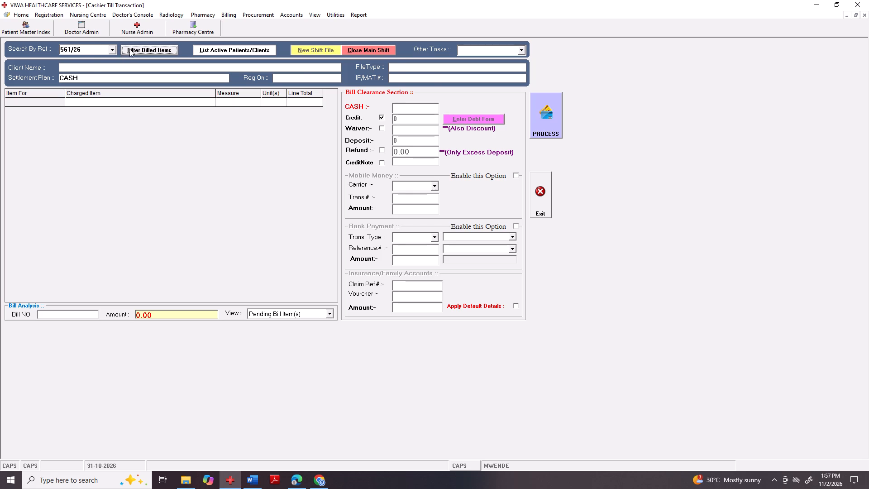
pyautogui.click(130, 48)
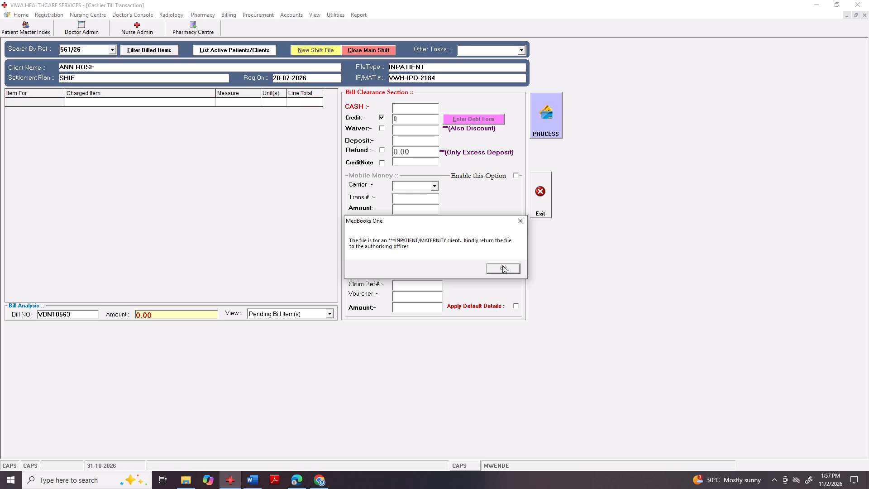
pyautogui.click(502, 265)
pyautogui.click(289, 310)
pyautogui.click(295, 322)
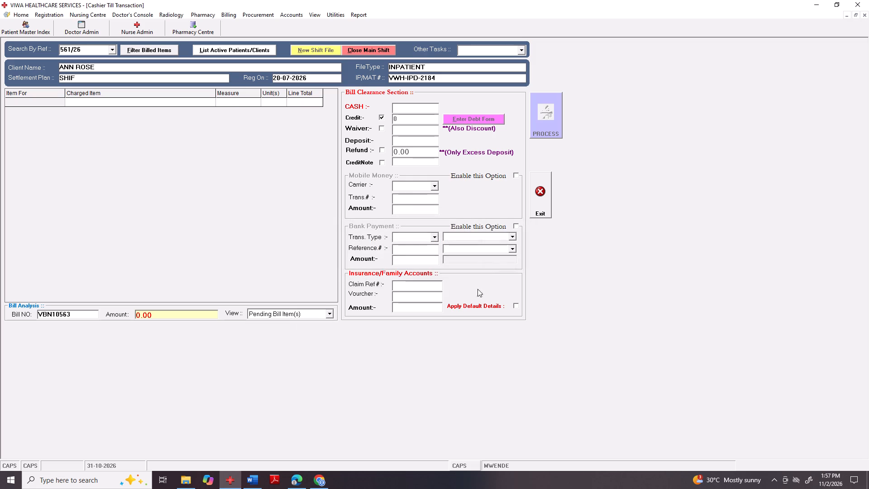
pyautogui.click(479, 312)
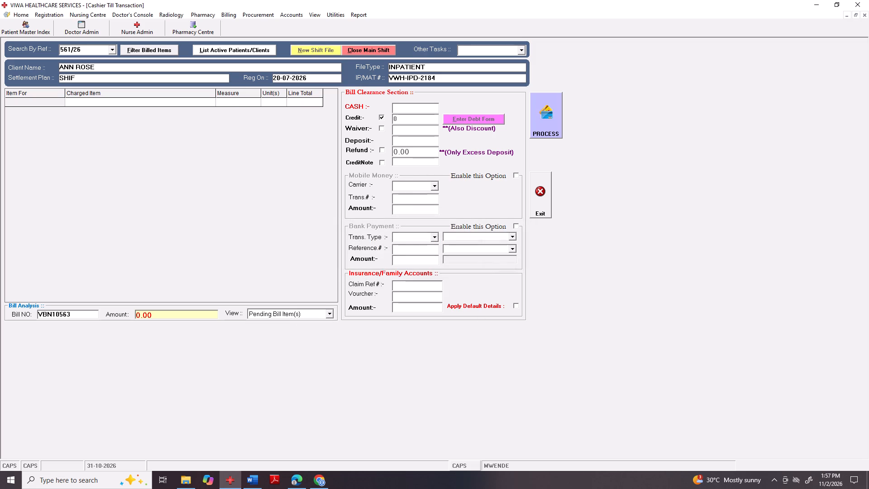
pyautogui.click(88, 50)
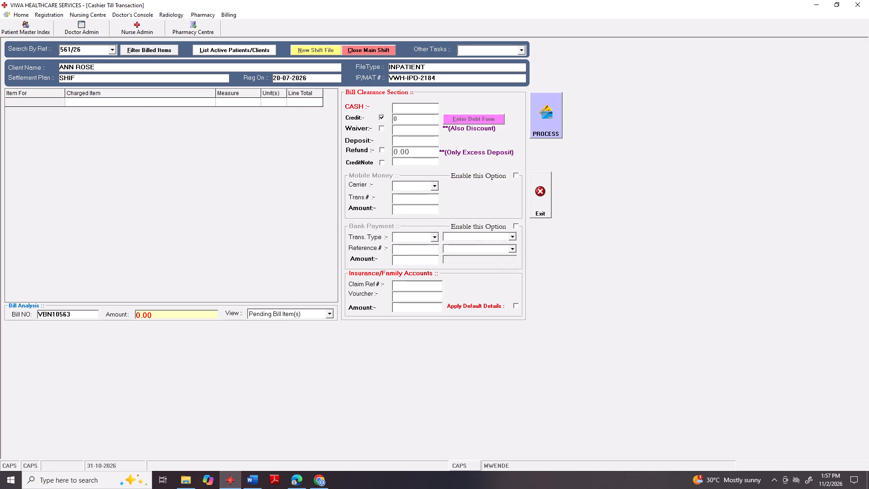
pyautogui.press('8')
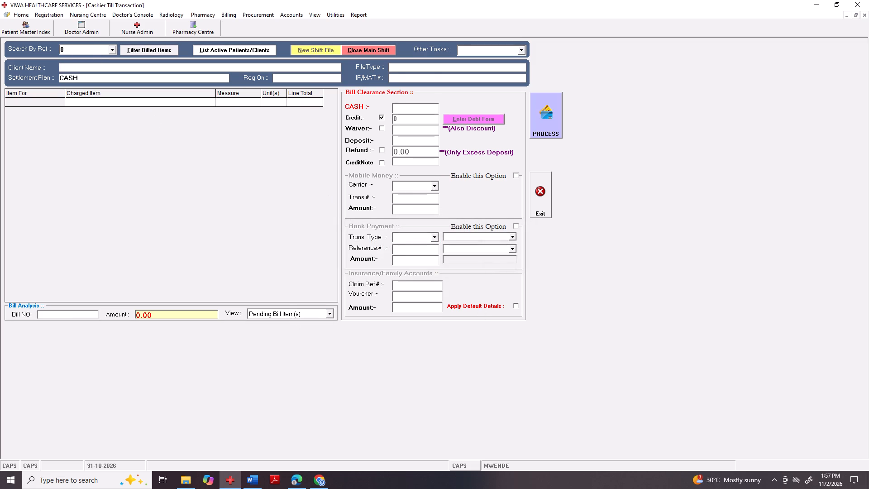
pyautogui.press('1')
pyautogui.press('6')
pyautogui.press('BackSpace')
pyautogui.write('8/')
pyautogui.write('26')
pyautogui.click(142, 48)
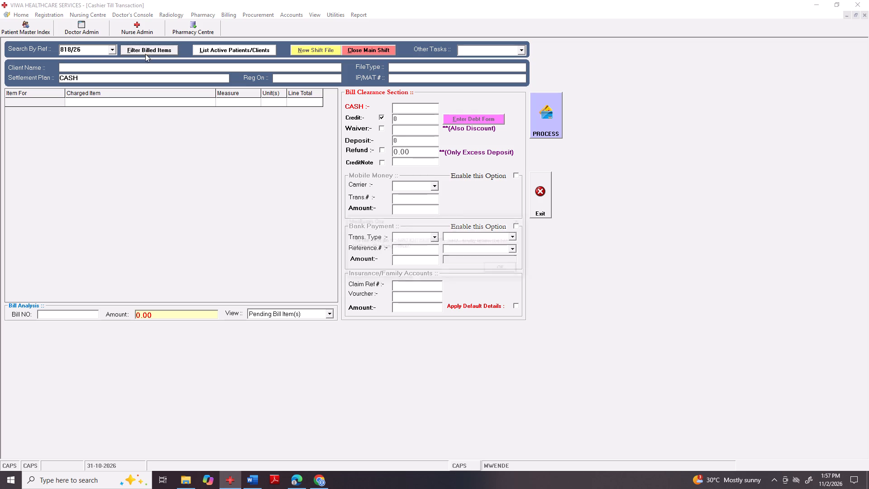
pyautogui.click(497, 268)
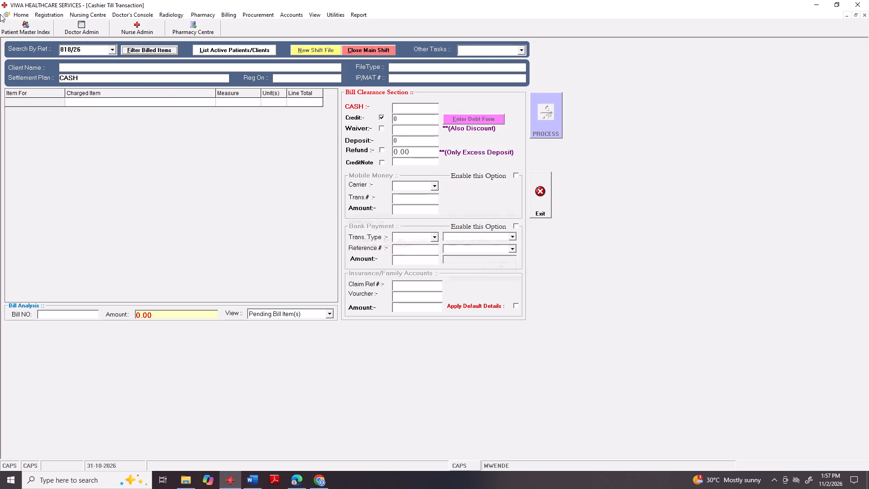
pyautogui.click(89, 49)
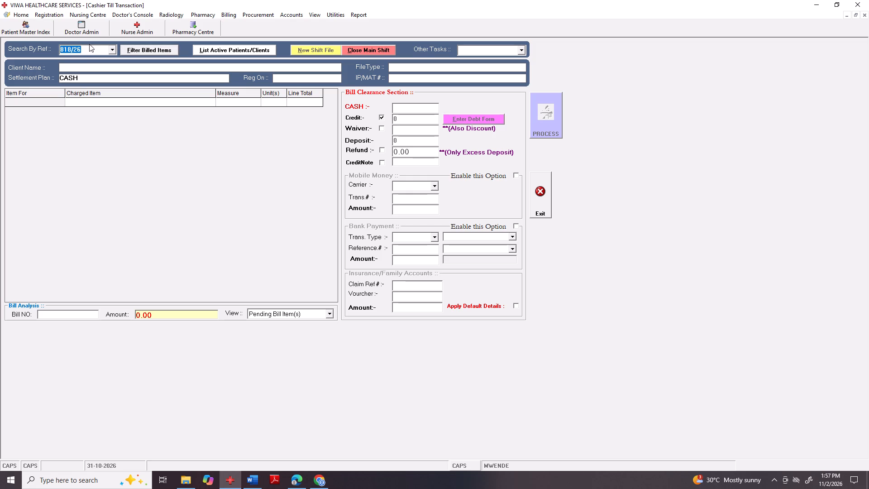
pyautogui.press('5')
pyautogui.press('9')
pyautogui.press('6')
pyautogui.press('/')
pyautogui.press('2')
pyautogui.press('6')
pyautogui.click(154, 44)
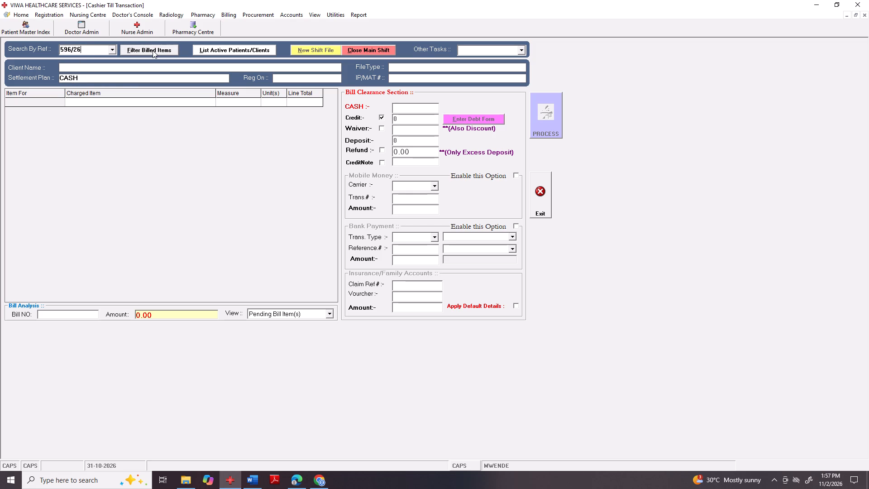
pyautogui.click(153, 51)
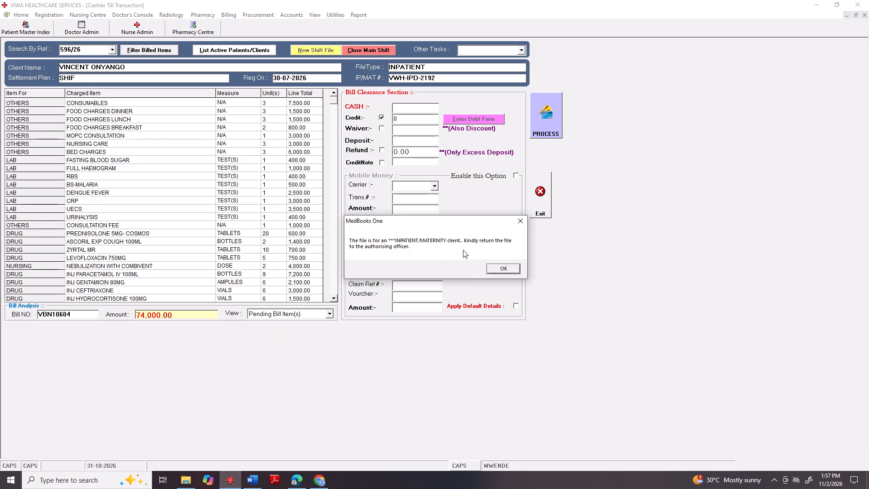
pyautogui.click(498, 267)
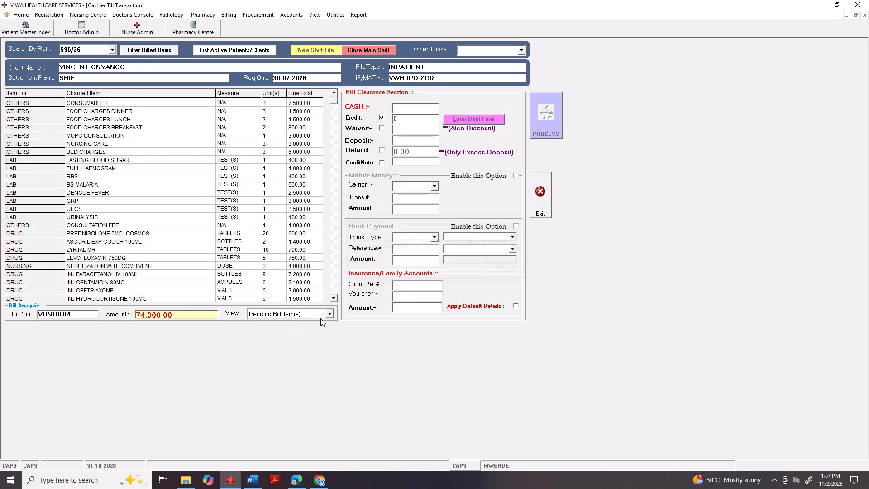
pyautogui.click(322, 313)
pyautogui.click(298, 323)
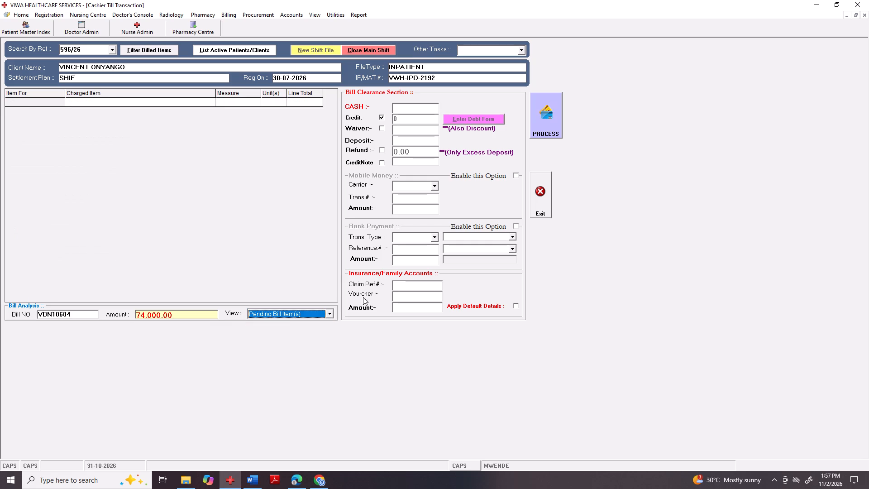
pyautogui.click(511, 302)
pyautogui.click(554, 134)
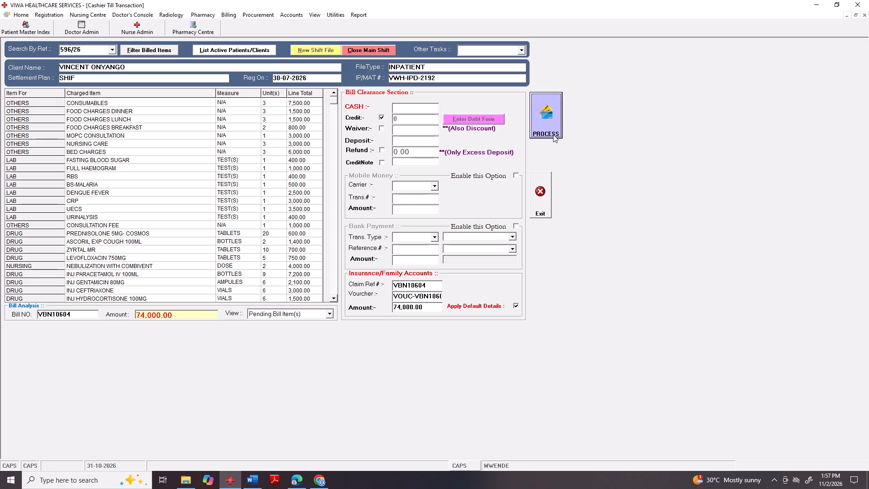
pyautogui.click(394, 326)
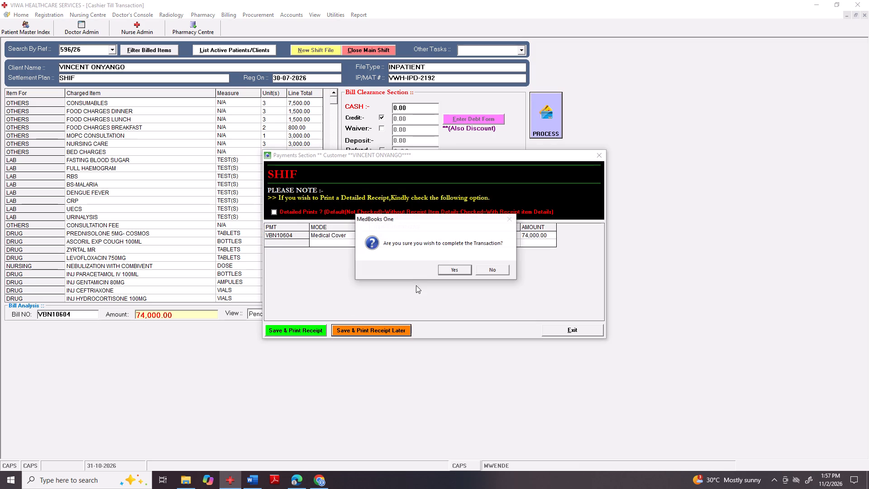
pyautogui.click(455, 272)
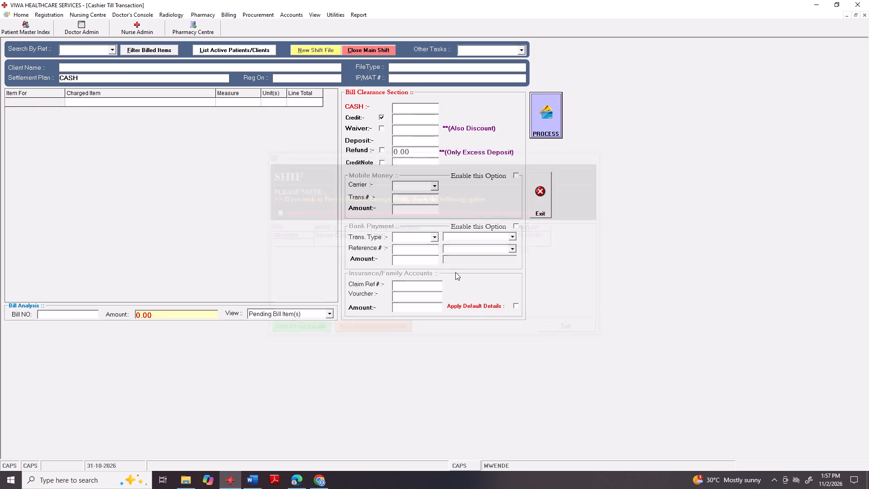
pyautogui.click(67, 52)
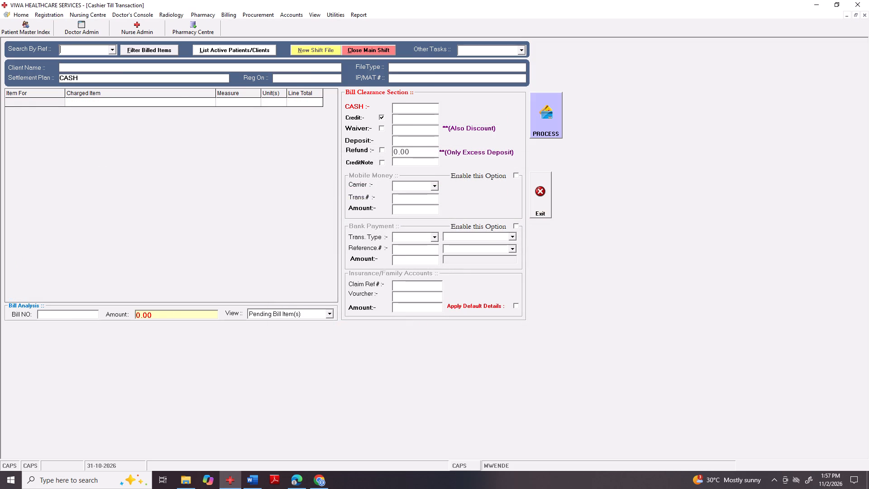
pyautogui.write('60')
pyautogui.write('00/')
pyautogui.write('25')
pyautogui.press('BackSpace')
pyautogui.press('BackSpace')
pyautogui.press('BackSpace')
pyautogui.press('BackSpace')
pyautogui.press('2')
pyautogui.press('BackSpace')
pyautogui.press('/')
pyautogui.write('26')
pyautogui.click(147, 49)
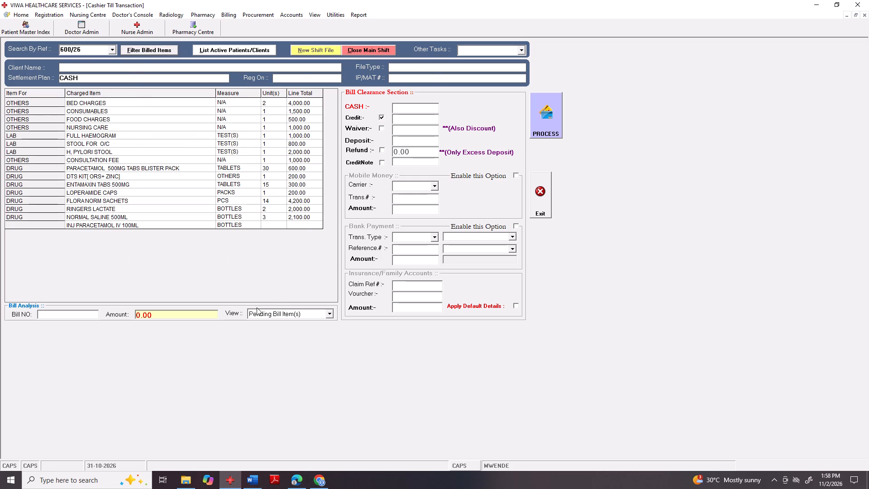
pyautogui.click(499, 264)
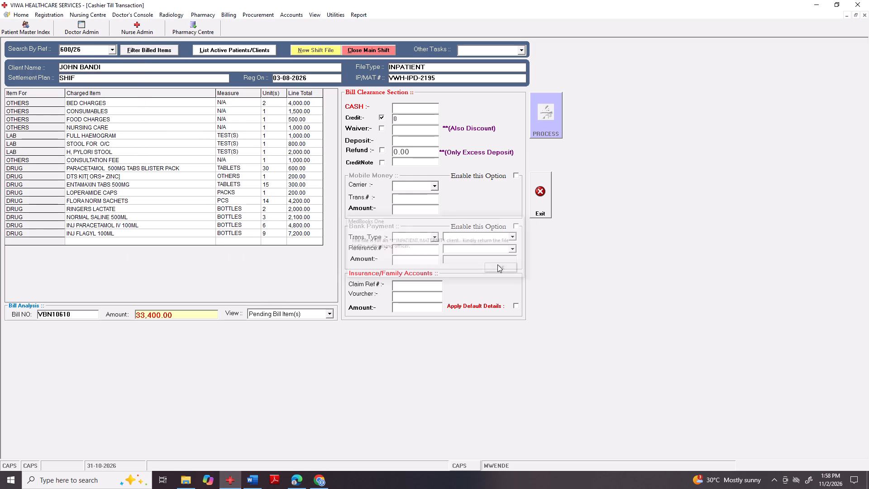
pyautogui.click(315, 309)
pyautogui.click(313, 323)
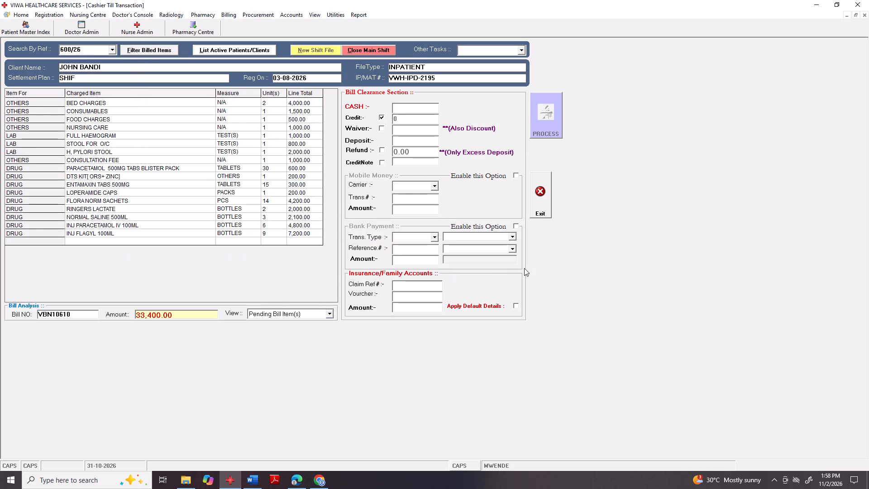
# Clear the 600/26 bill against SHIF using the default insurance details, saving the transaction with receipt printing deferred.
pyautogui.click(472, 307)
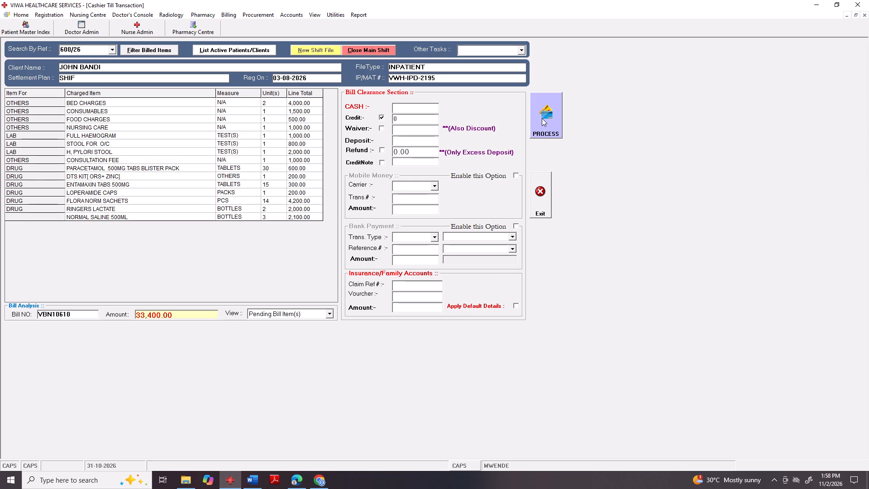
pyautogui.click(543, 119)
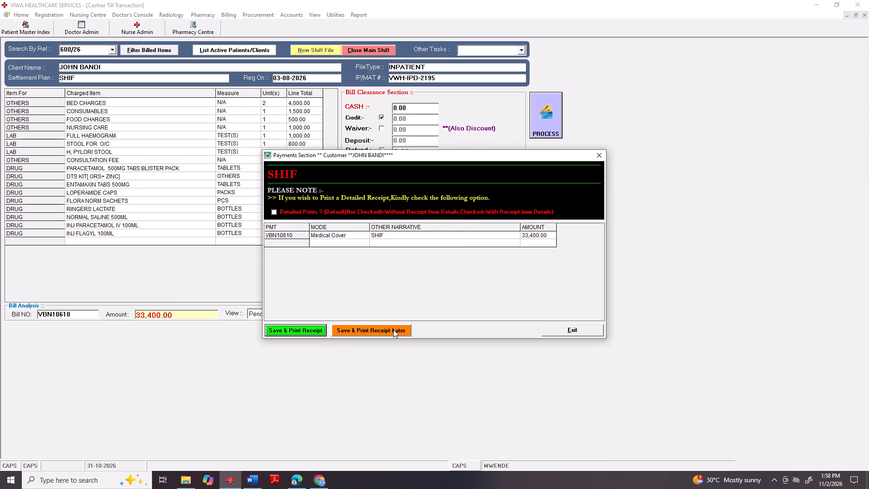
pyautogui.click(393, 330)
pyautogui.click(455, 271)
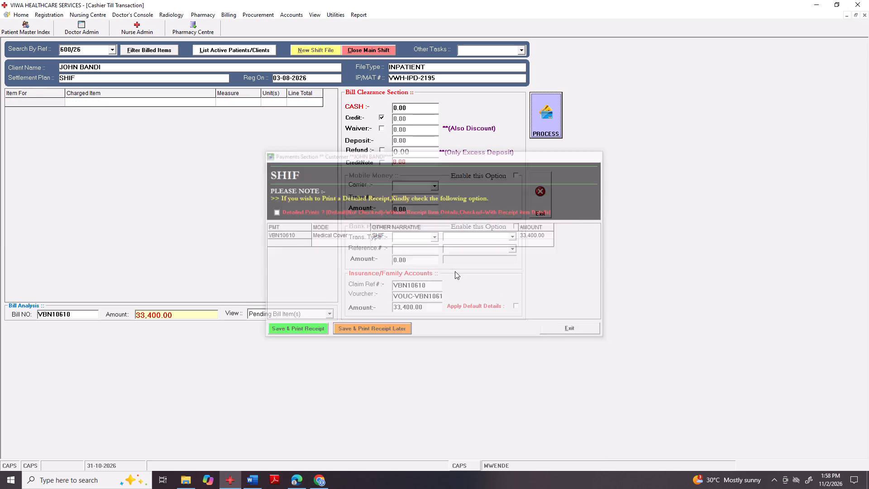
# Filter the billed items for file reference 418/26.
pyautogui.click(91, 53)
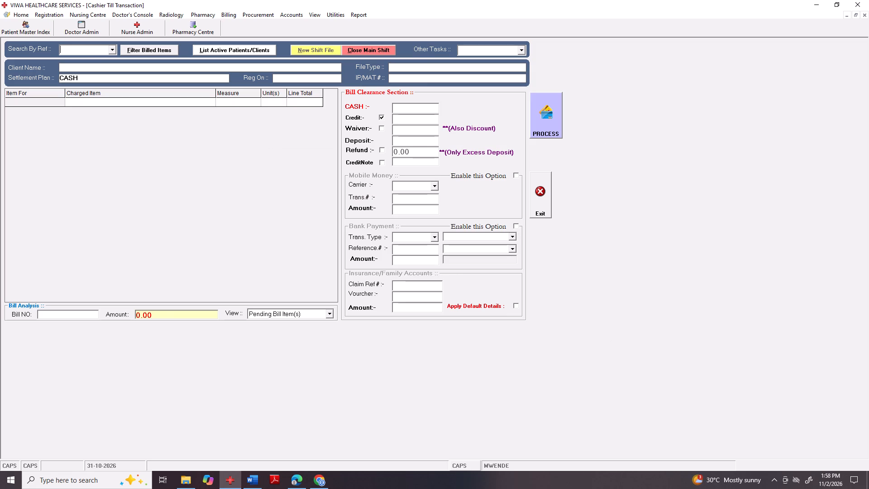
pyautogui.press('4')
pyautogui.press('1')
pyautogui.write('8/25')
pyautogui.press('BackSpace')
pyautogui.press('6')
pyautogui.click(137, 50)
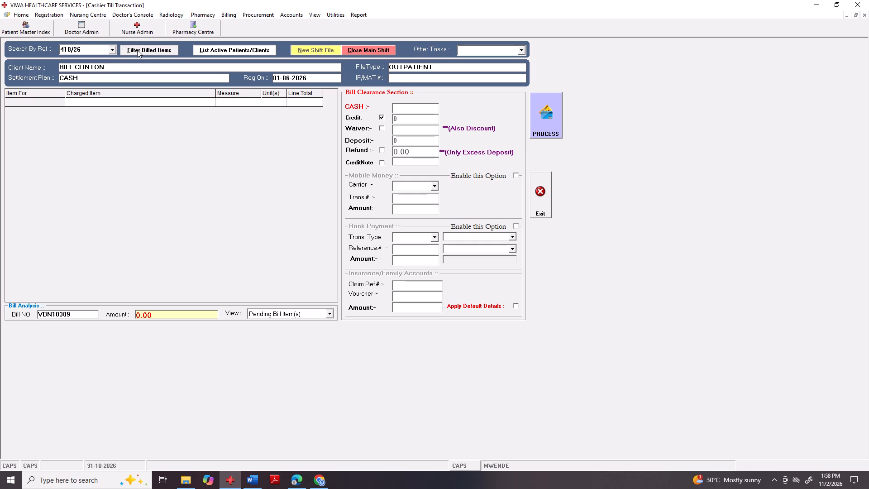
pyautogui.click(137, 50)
pyautogui.click(86, 49)
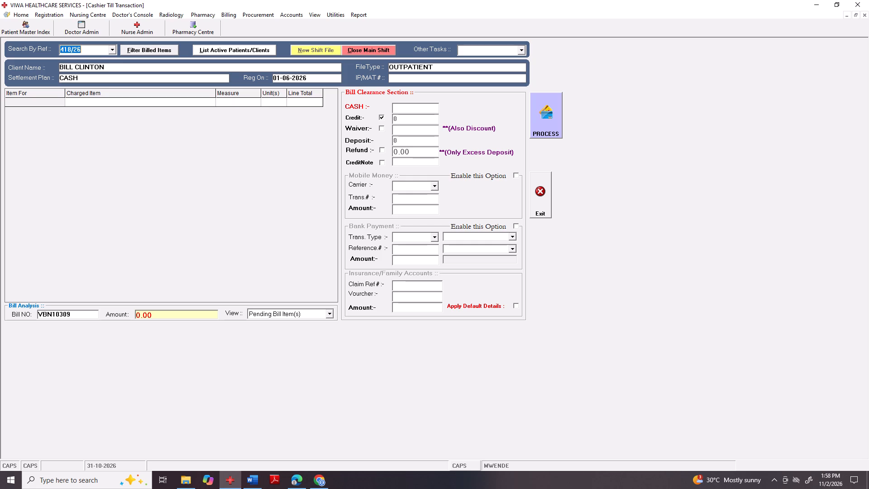
pyautogui.click(86, 49)
pyautogui.click(86, 49)
pyautogui.press('BackSpace')
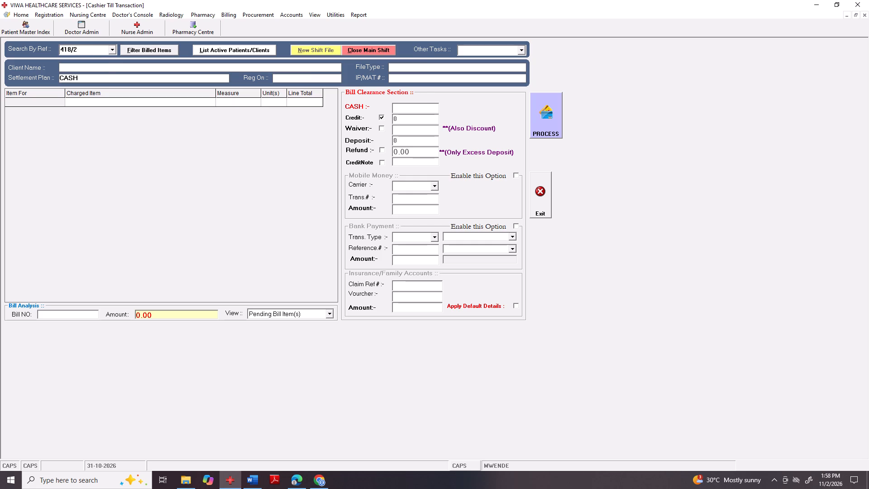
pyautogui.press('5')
pyautogui.click(152, 51)
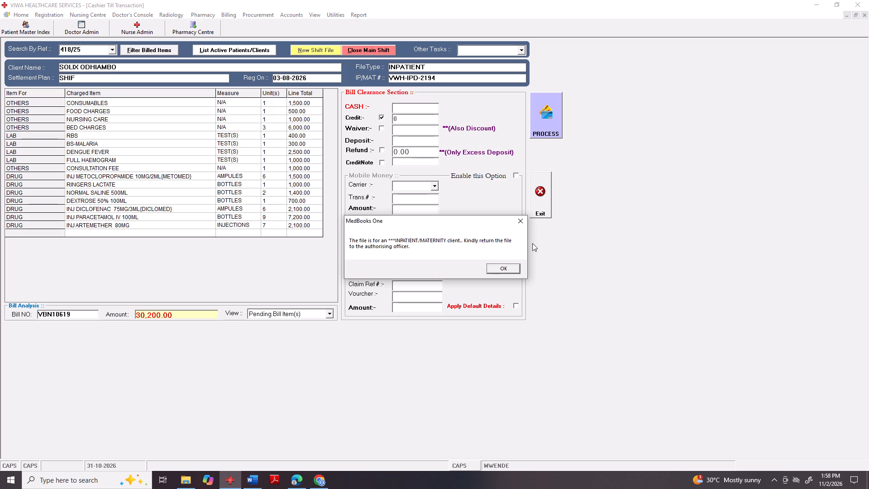
pyautogui.click(515, 263)
pyautogui.click(511, 267)
pyautogui.click(318, 321)
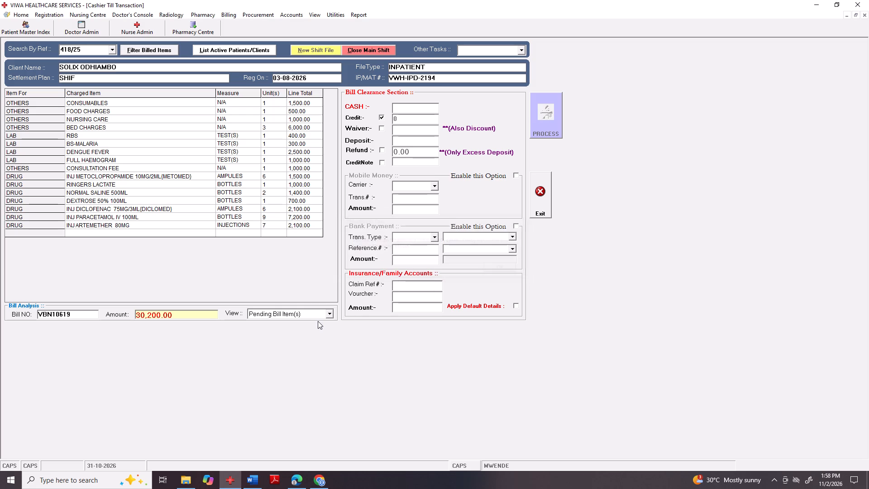
pyautogui.click(315, 314)
pyautogui.click(318, 322)
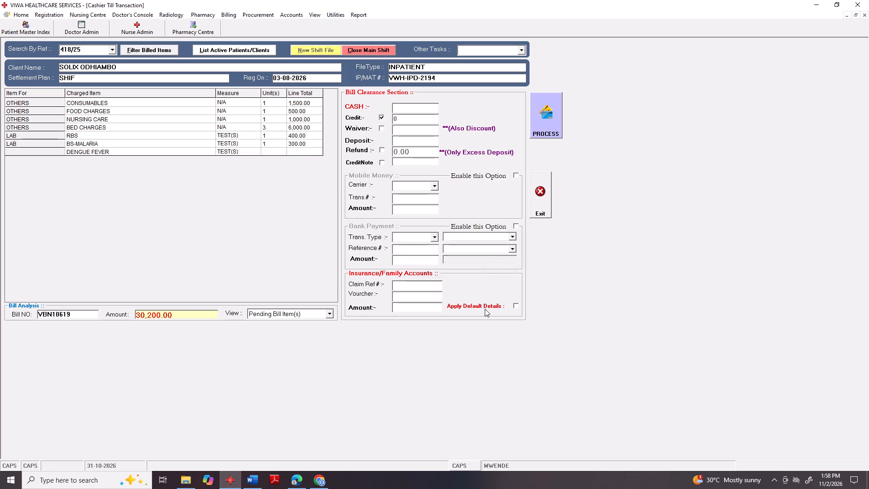
pyautogui.click(484, 309)
pyautogui.click(488, 302)
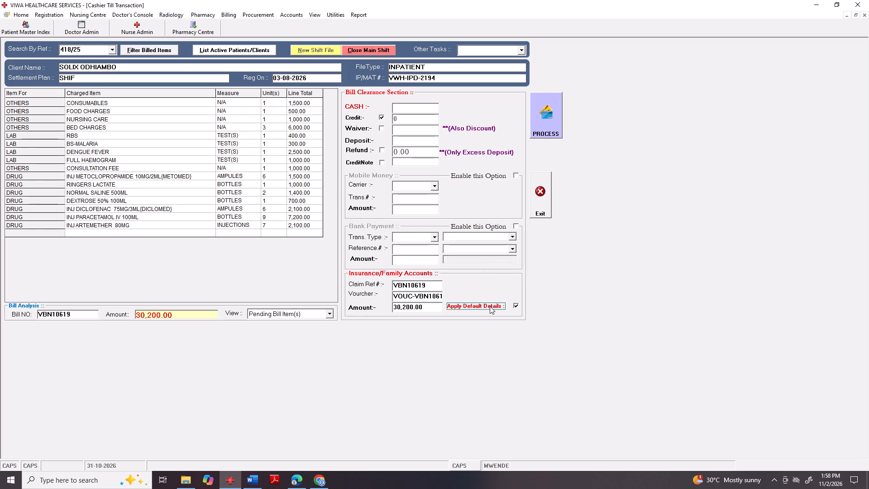
pyautogui.click(536, 137)
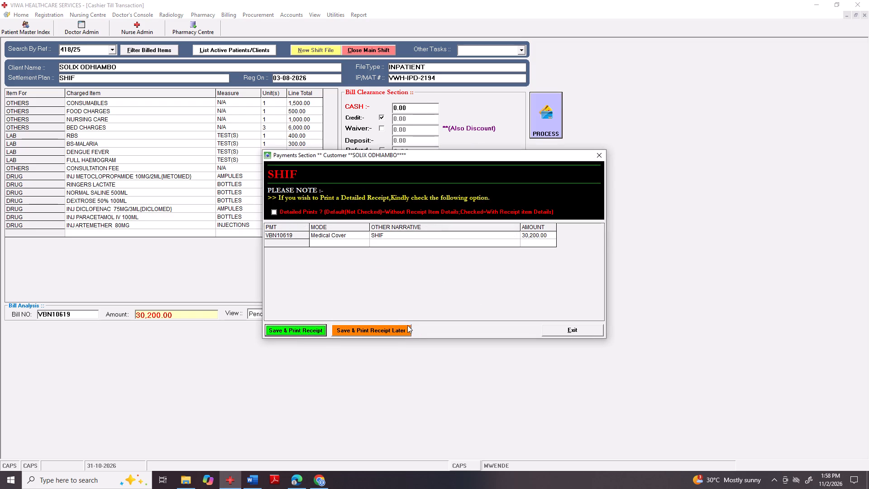
pyautogui.click(402, 330)
pyautogui.click(463, 271)
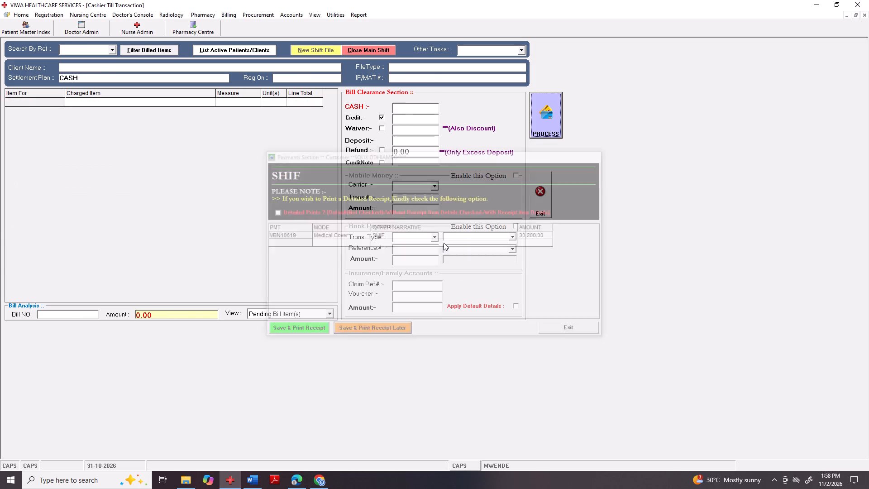
pyautogui.click(69, 46)
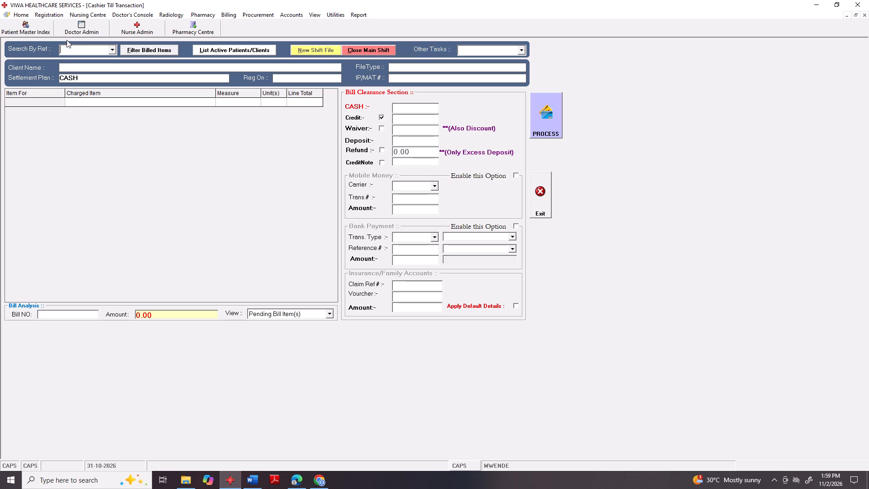
pyautogui.click(82, 50)
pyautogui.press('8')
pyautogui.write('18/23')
pyautogui.click(121, 51)
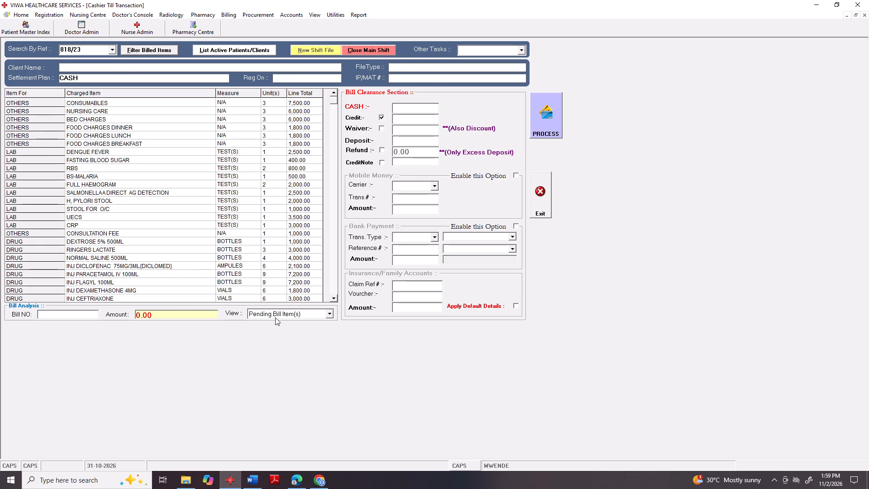
pyautogui.click(520, 264)
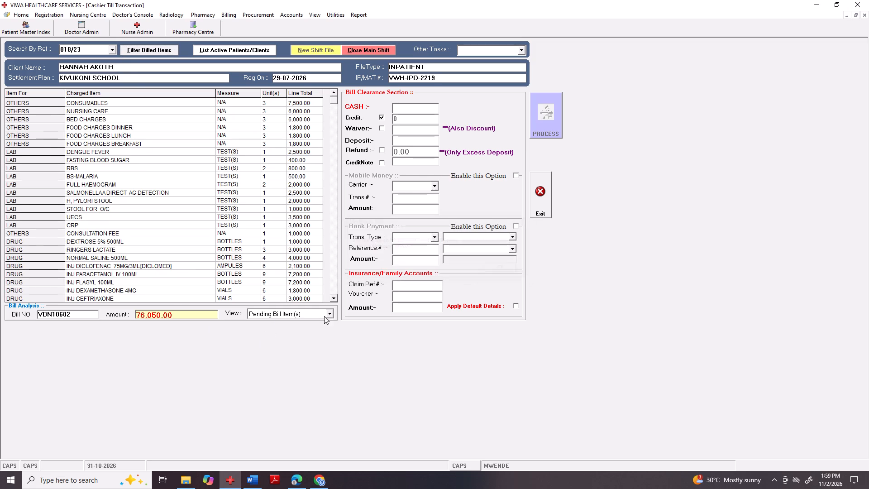
pyautogui.click(313, 312)
pyautogui.click(316, 323)
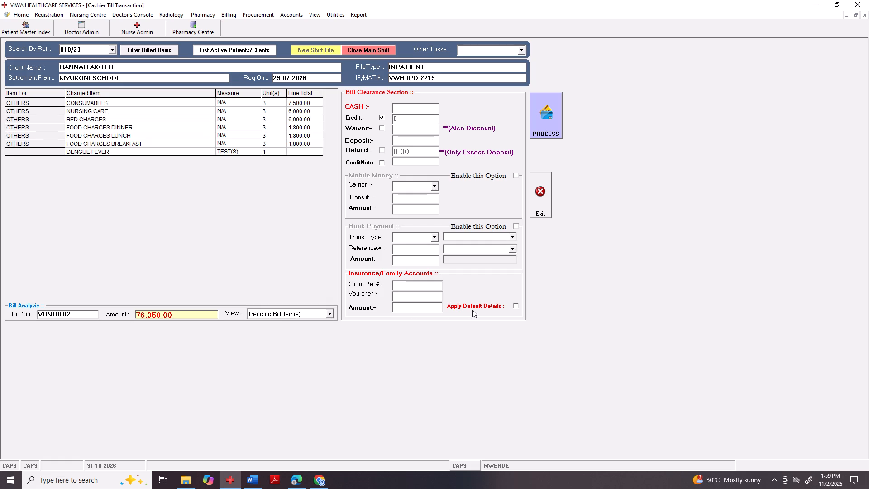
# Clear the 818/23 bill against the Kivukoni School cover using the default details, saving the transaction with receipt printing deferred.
pyautogui.click(474, 307)
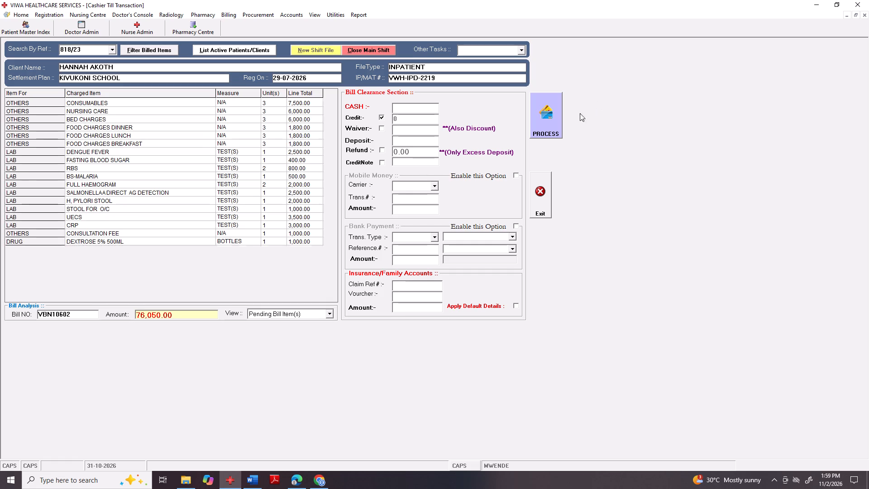
pyautogui.click(551, 122)
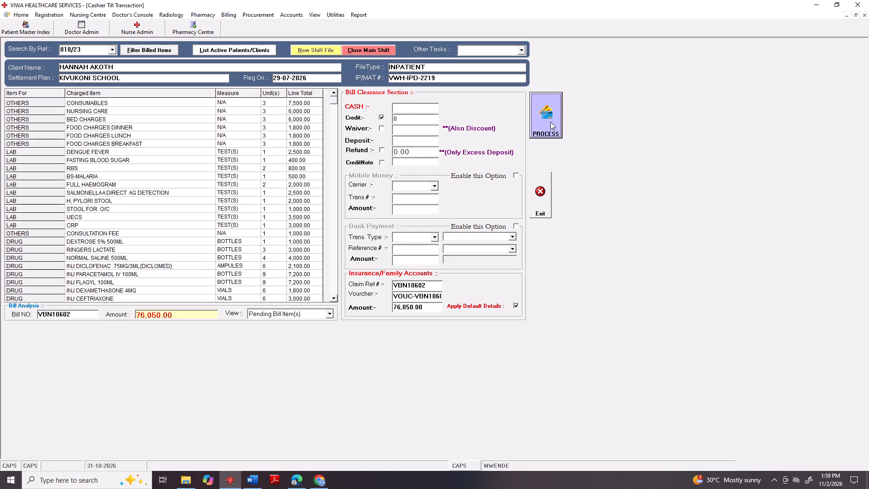
pyautogui.click(378, 329)
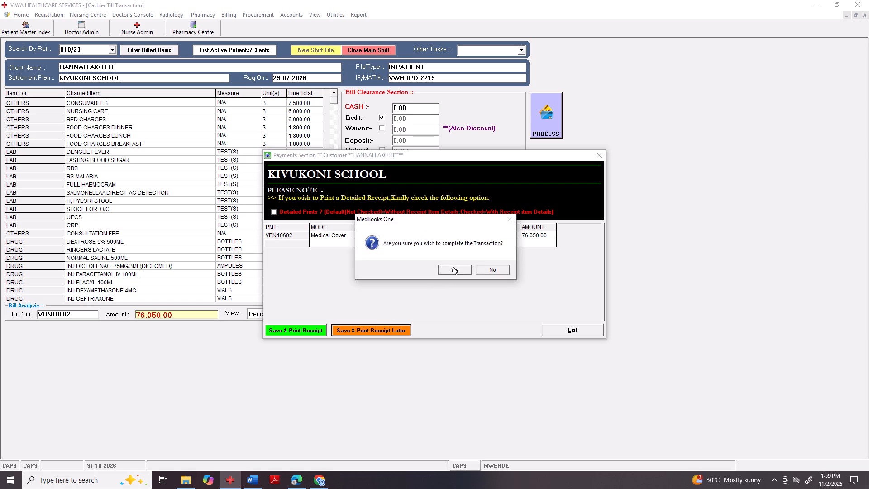
pyautogui.click(453, 267)
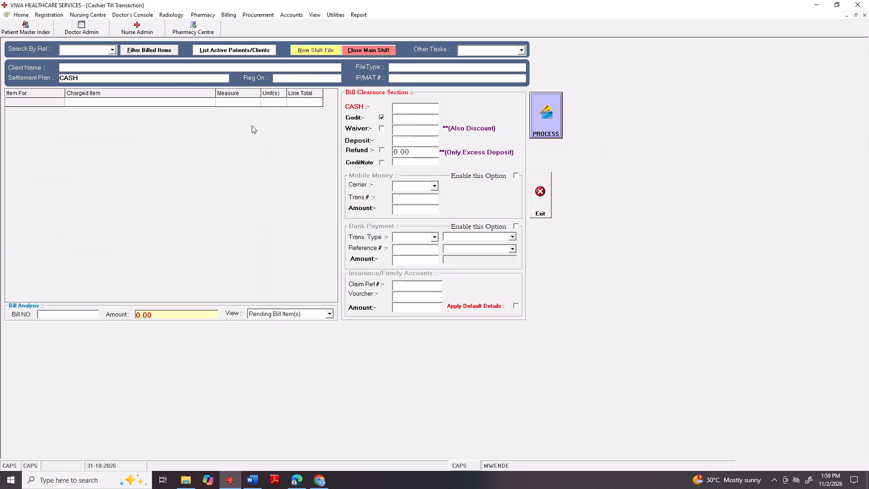
pyautogui.click(83, 53)
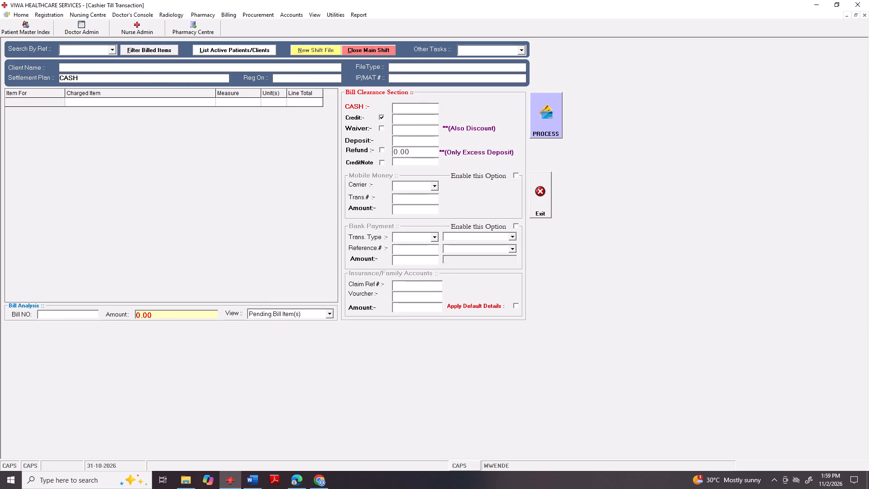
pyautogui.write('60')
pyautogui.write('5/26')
pyautogui.click(161, 48)
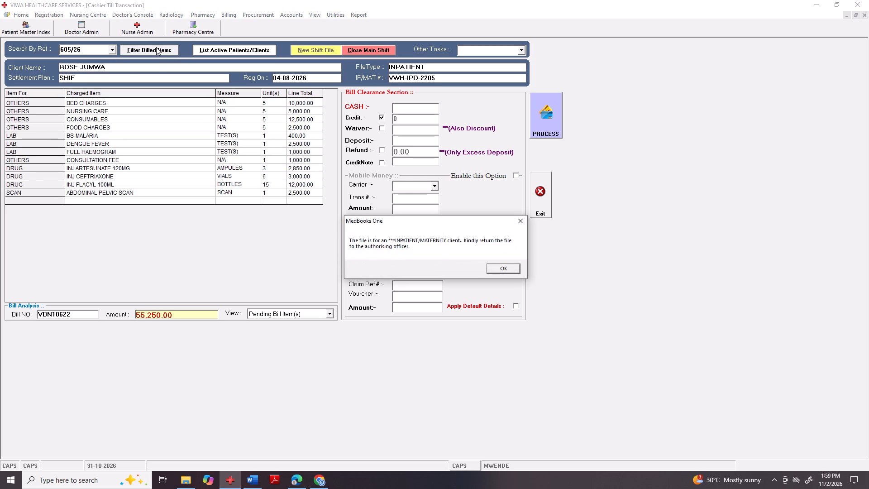
pyautogui.click(492, 267)
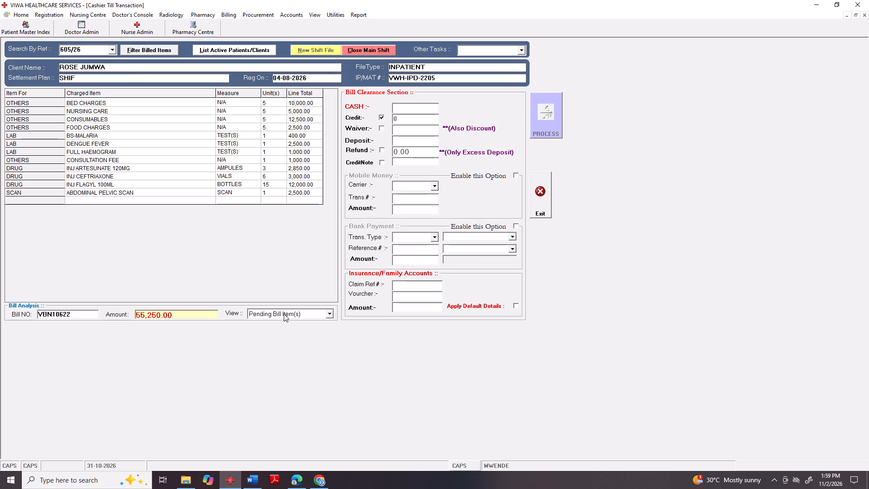
pyautogui.click(284, 312)
pyautogui.click(283, 320)
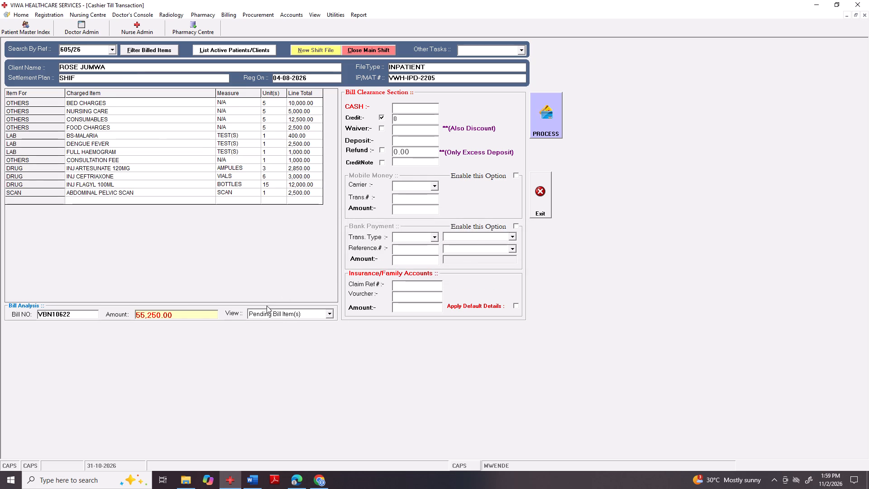
pyautogui.click(441, 307)
pyautogui.click(487, 303)
pyautogui.click(545, 129)
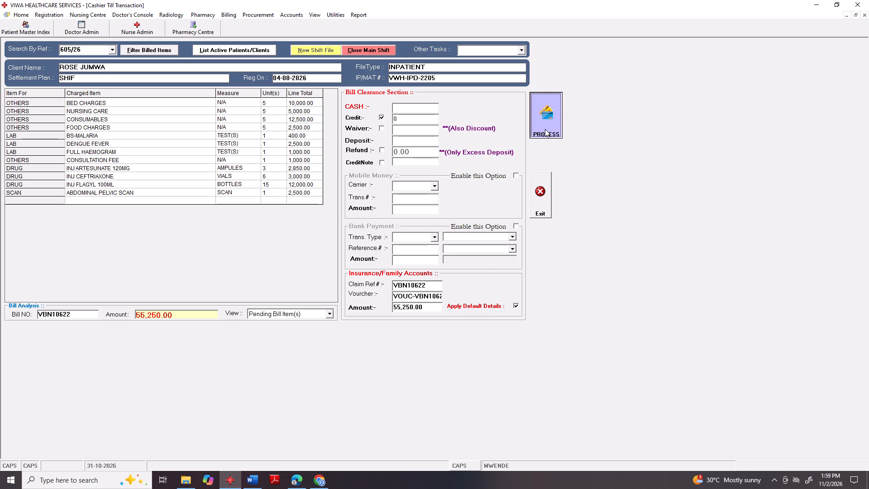
pyautogui.click(387, 340)
pyautogui.click(389, 333)
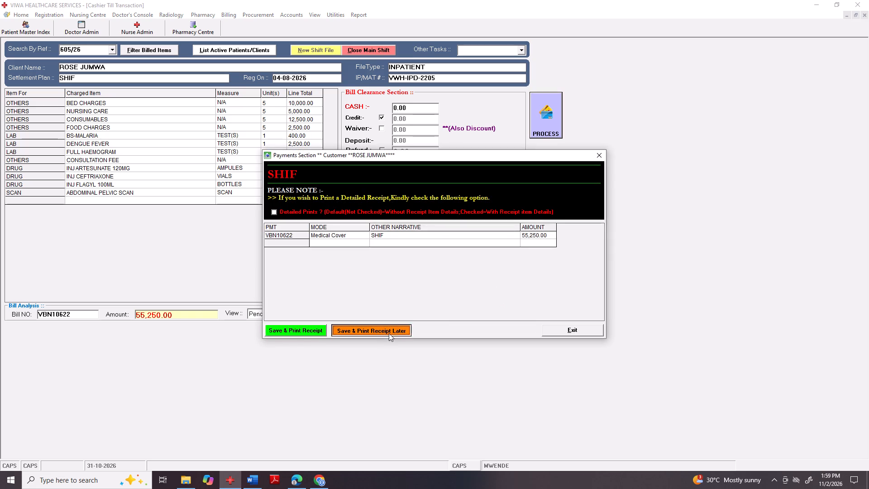
pyautogui.click(454, 272)
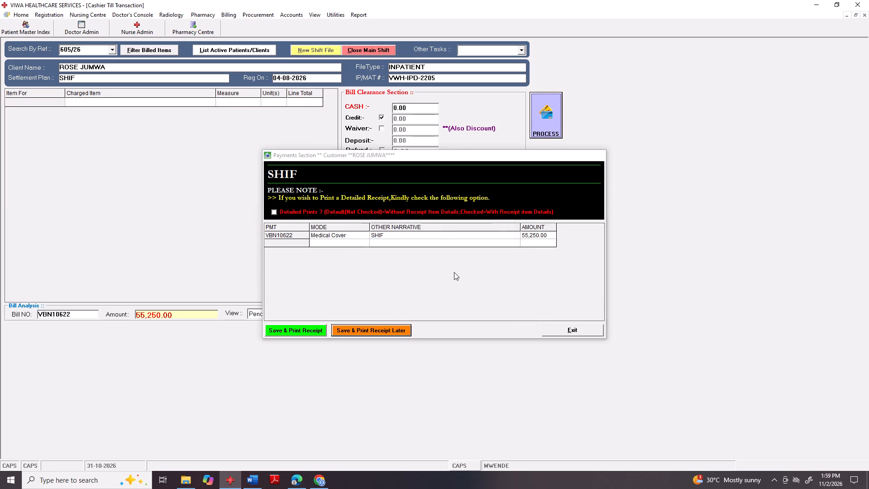
pyautogui.click(88, 57)
pyautogui.click(85, 48)
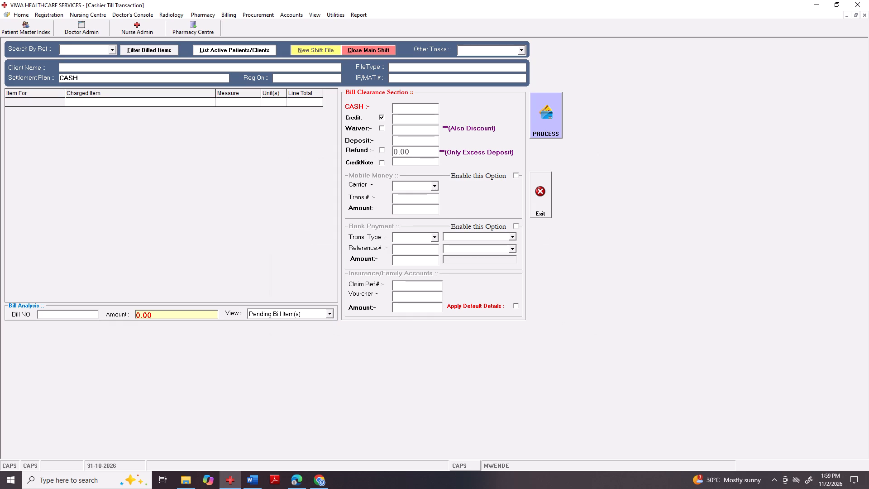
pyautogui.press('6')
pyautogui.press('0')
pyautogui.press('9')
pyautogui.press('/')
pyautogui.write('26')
pyautogui.click(134, 50)
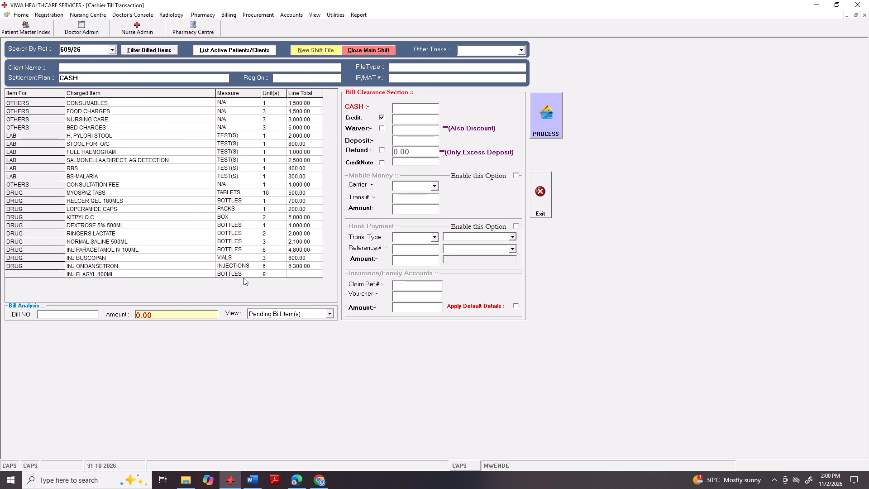
pyautogui.click(500, 270)
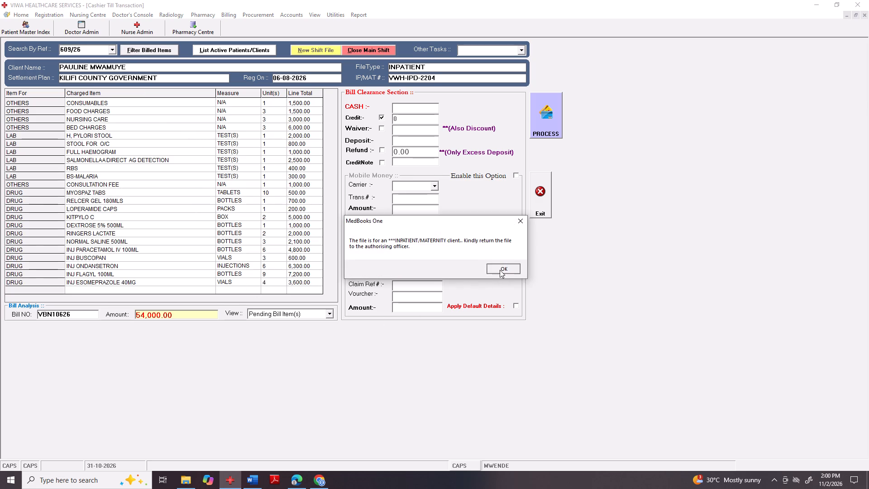
pyautogui.click(295, 315)
pyautogui.click(295, 323)
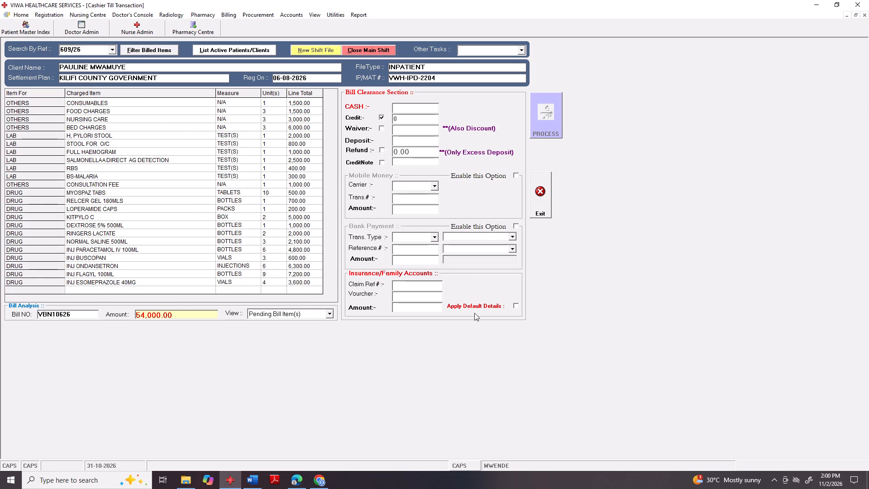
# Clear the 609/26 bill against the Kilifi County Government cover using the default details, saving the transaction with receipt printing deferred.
pyautogui.click(491, 302)
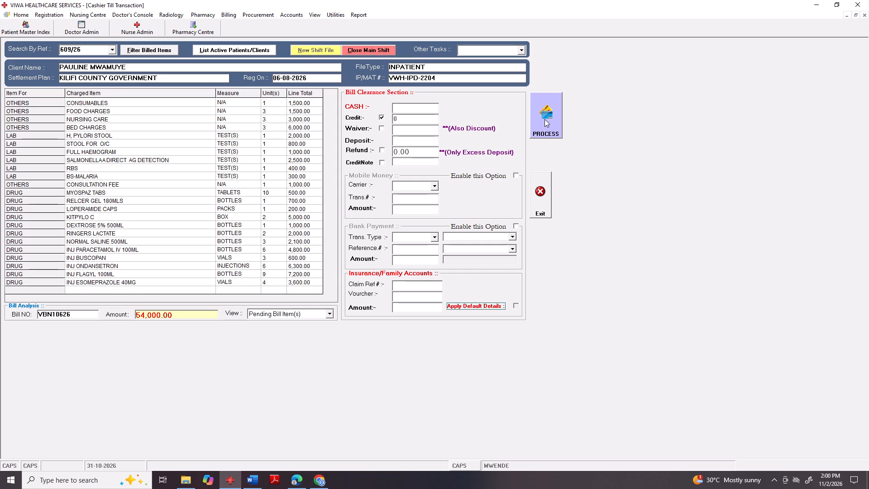
pyautogui.click(544, 120)
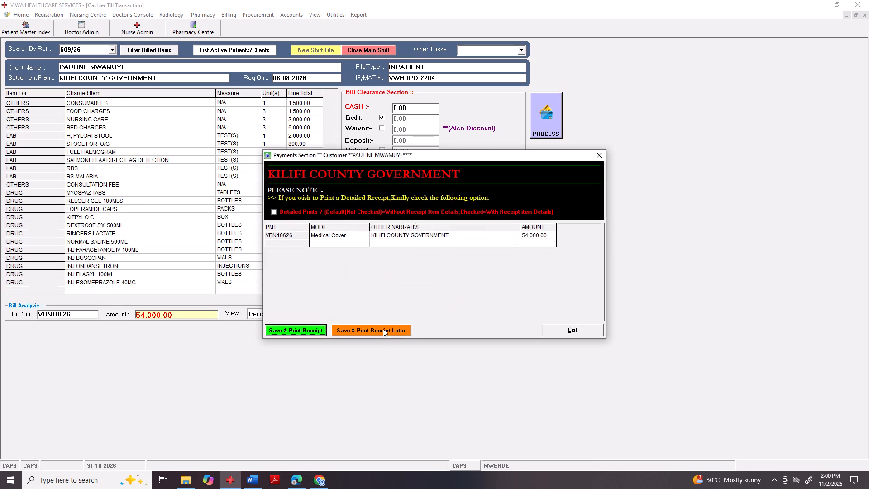
pyautogui.click(383, 330)
pyautogui.click(454, 269)
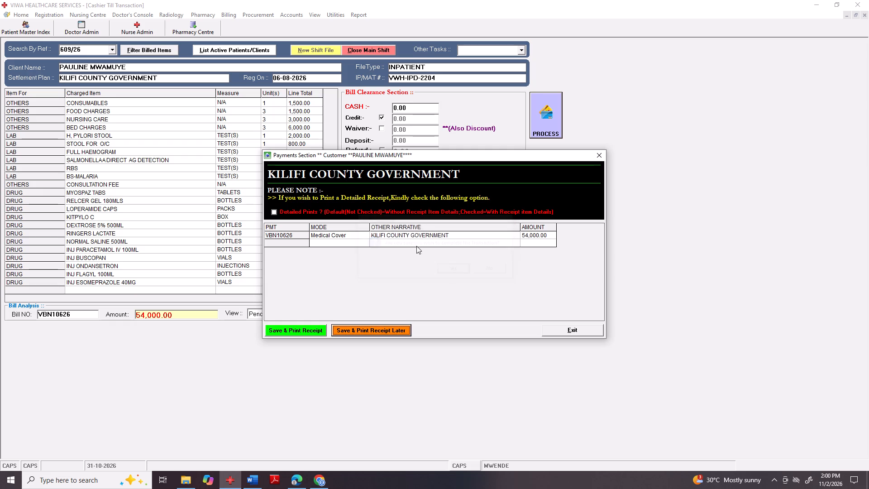
pyautogui.click(74, 45)
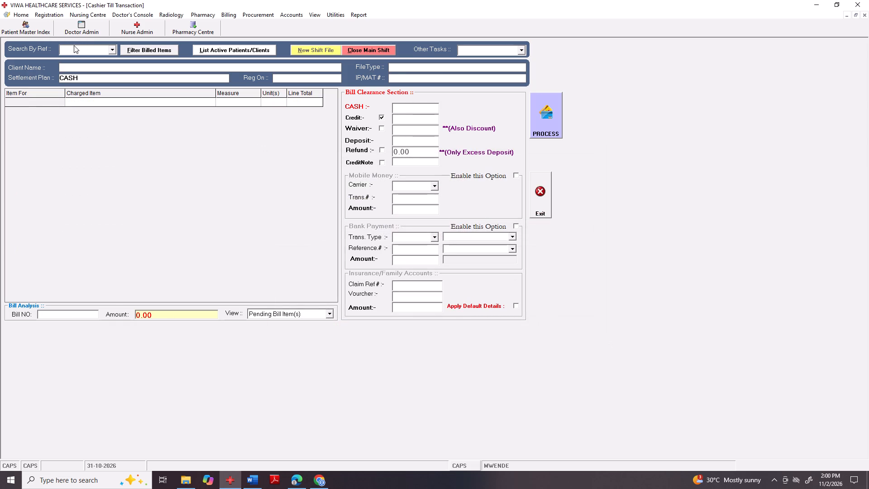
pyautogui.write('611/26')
pyautogui.click(142, 54)
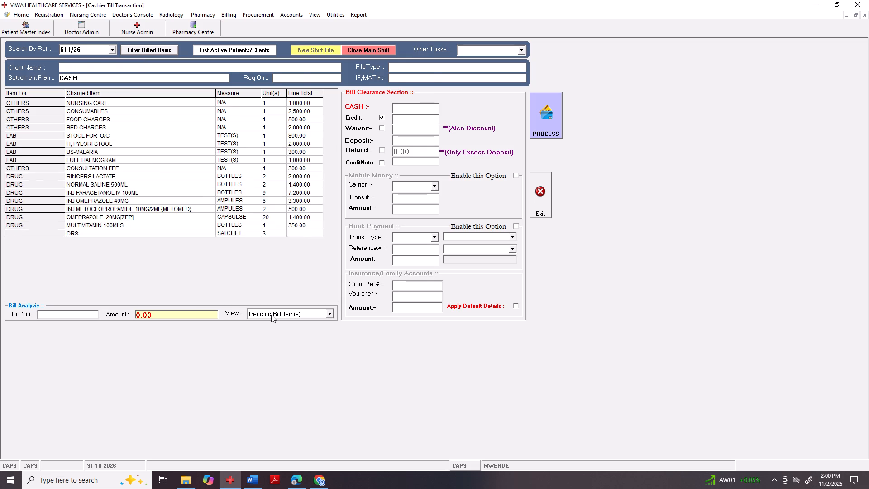
pyautogui.click(487, 268)
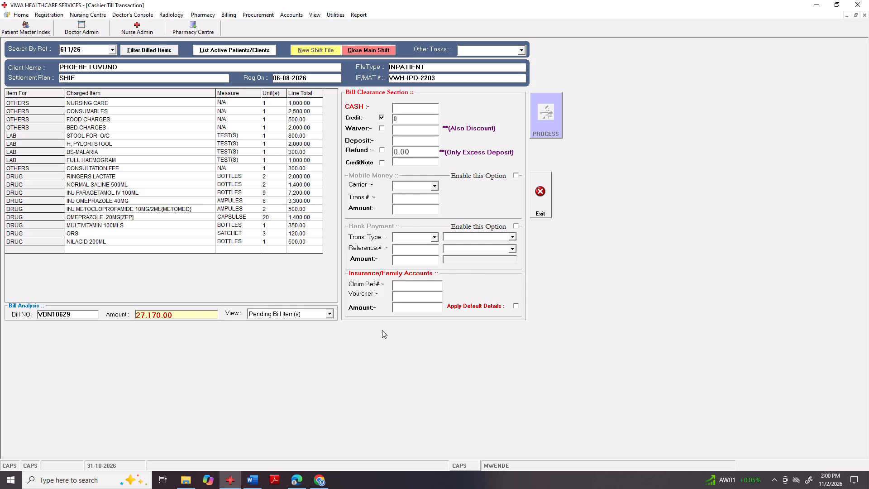
pyautogui.click(483, 310)
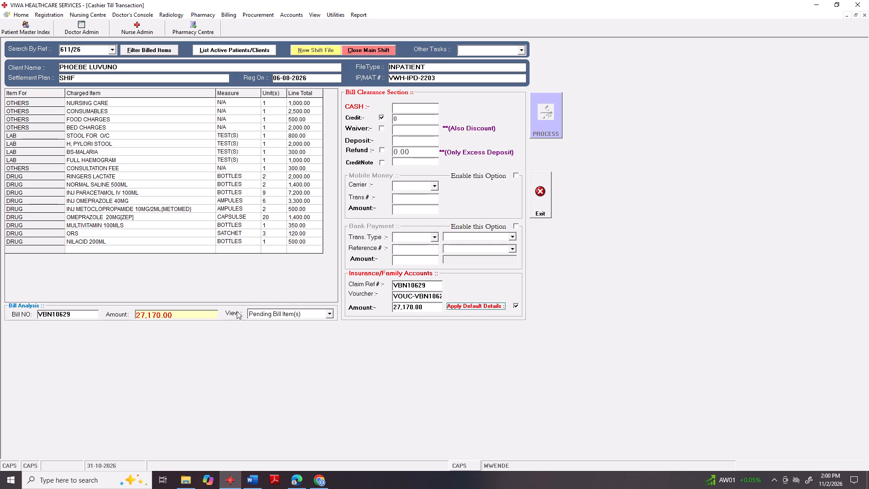
pyautogui.click(260, 315)
pyautogui.click(255, 326)
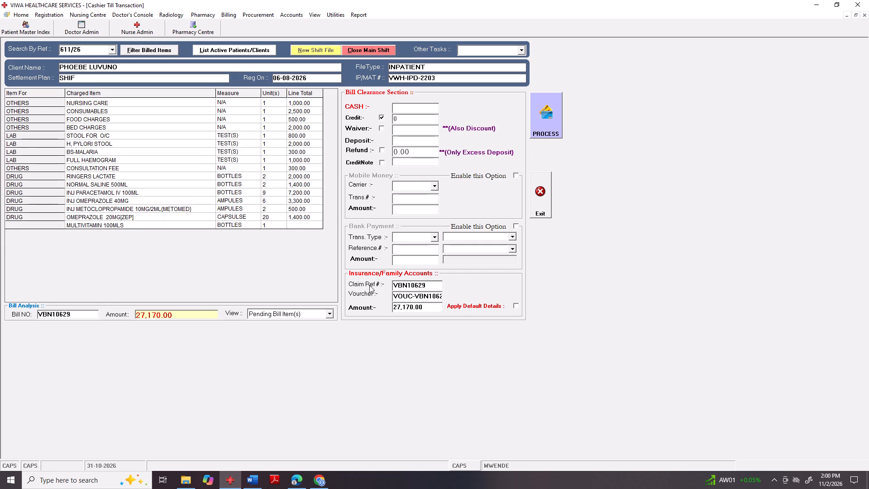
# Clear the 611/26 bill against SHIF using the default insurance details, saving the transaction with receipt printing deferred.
pyautogui.click(466, 304)
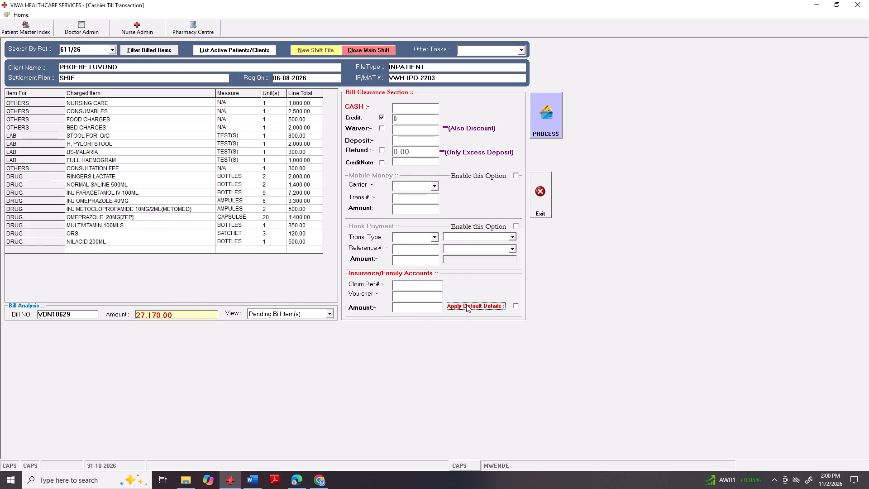
pyautogui.click(544, 126)
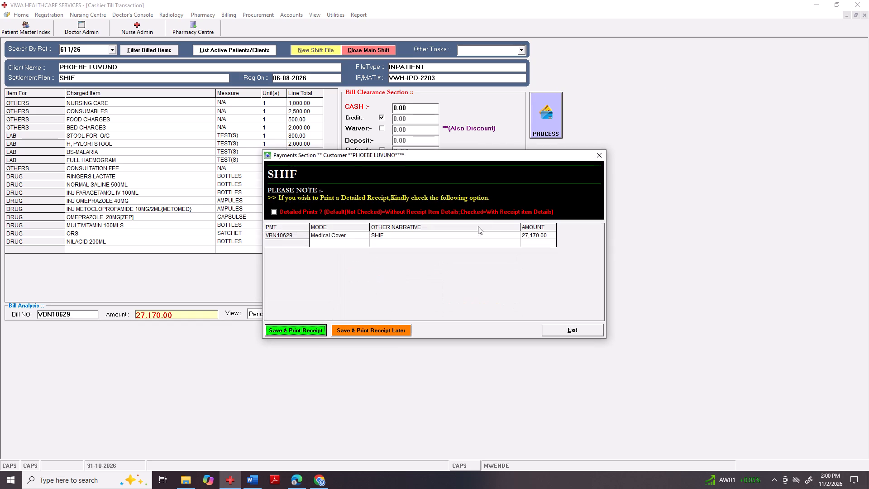
pyautogui.click(377, 326)
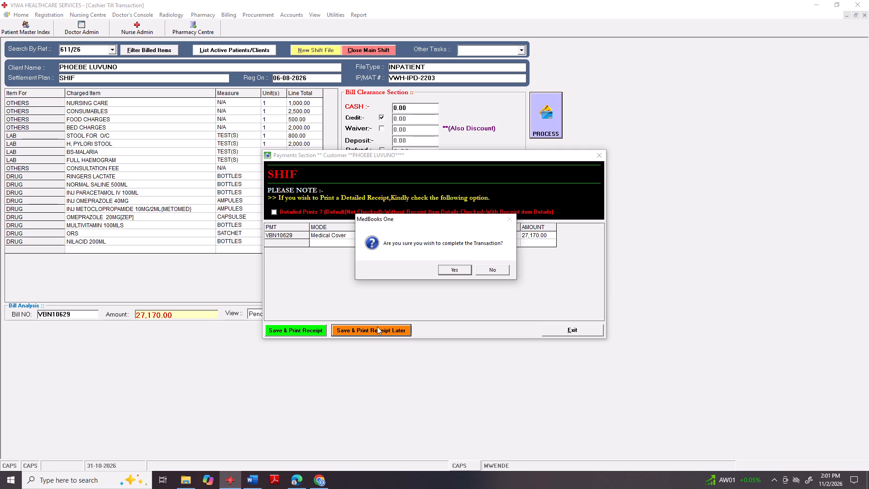
pyautogui.click(462, 271)
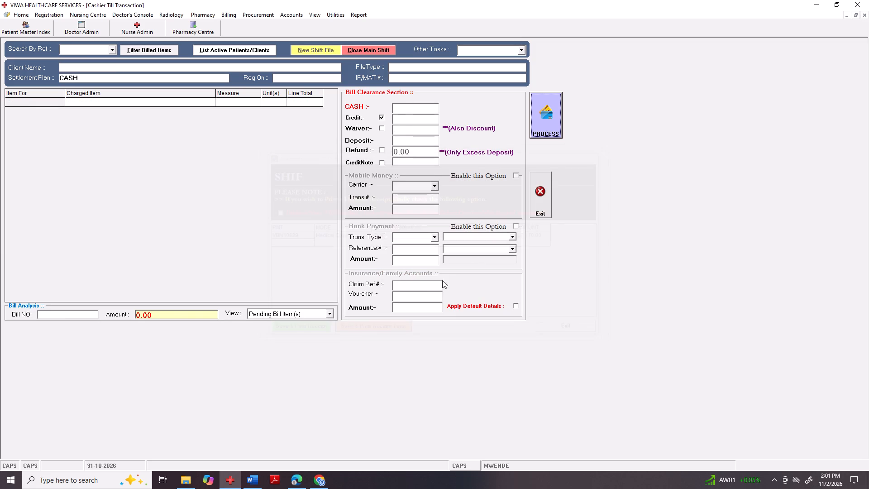
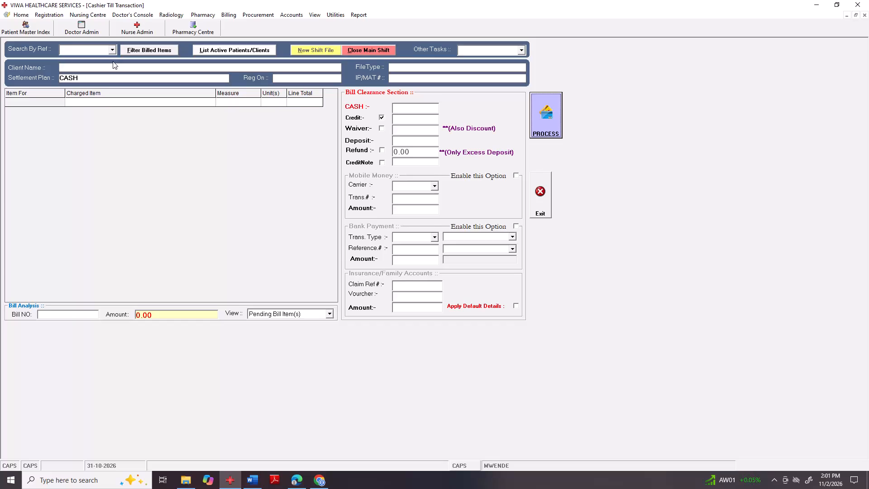
pyautogui.click(91, 45)
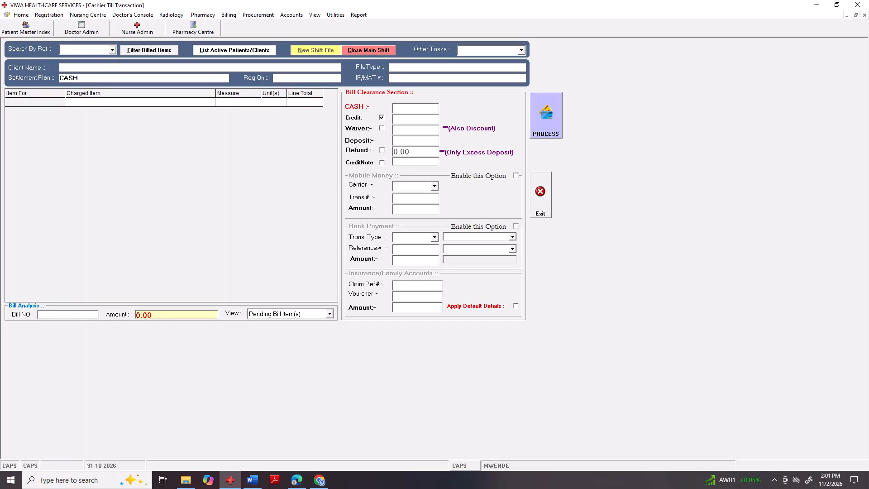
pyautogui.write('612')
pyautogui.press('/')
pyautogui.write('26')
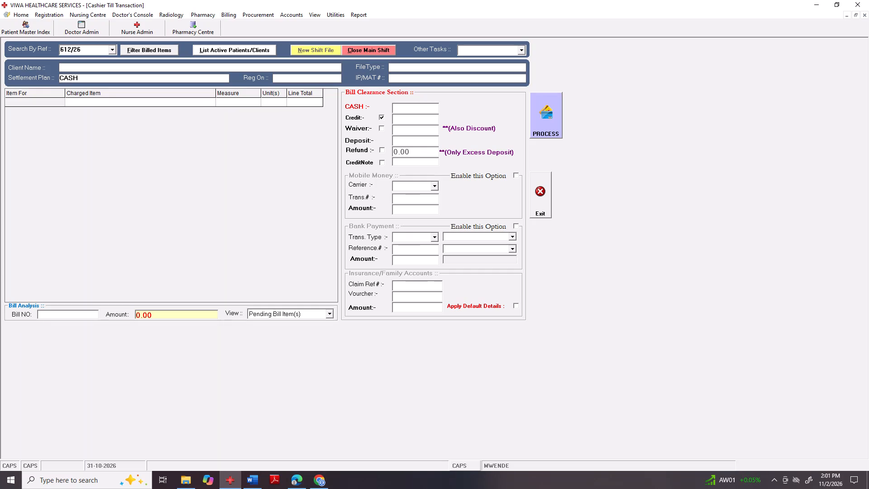
pyautogui.click(160, 53)
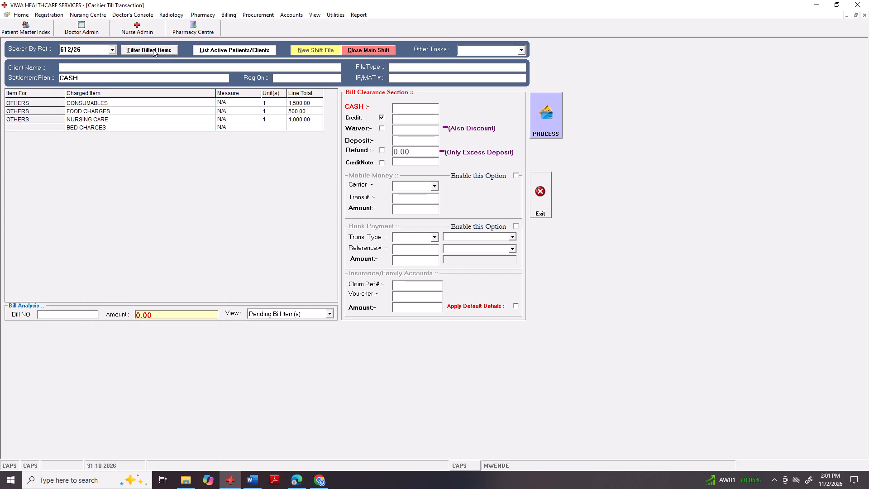
pyautogui.click(260, 312)
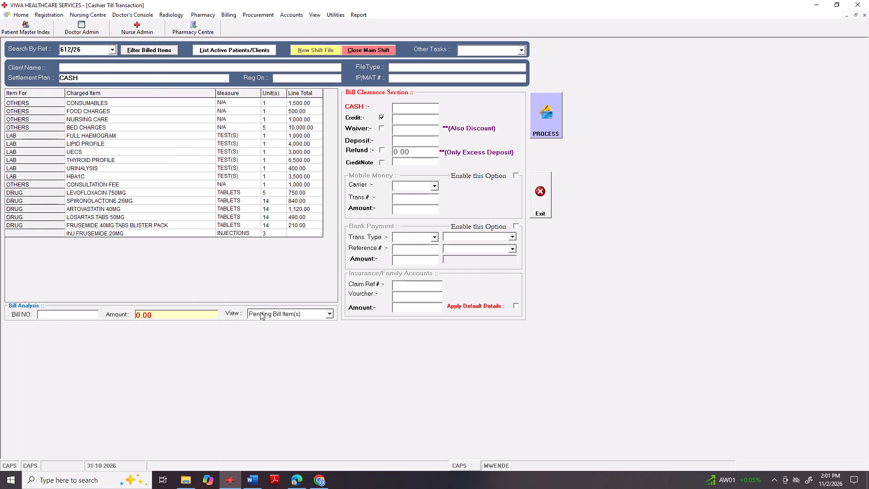
pyautogui.click(299, 313)
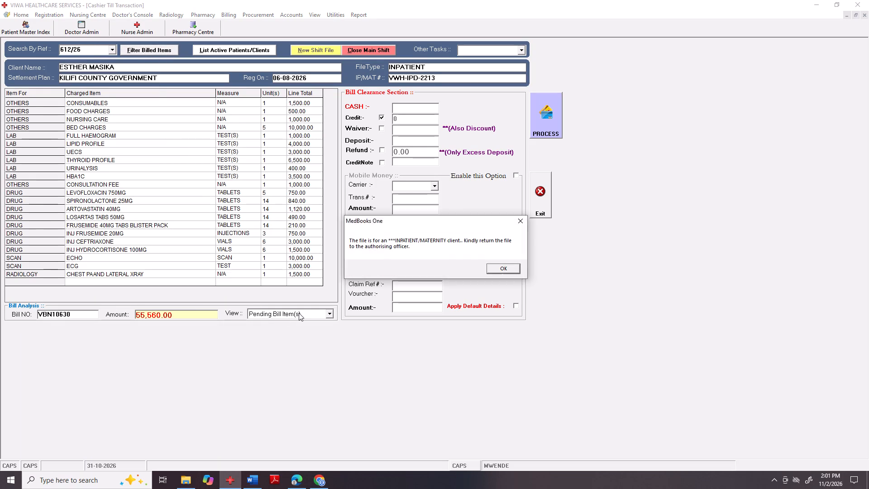
pyautogui.click(503, 269)
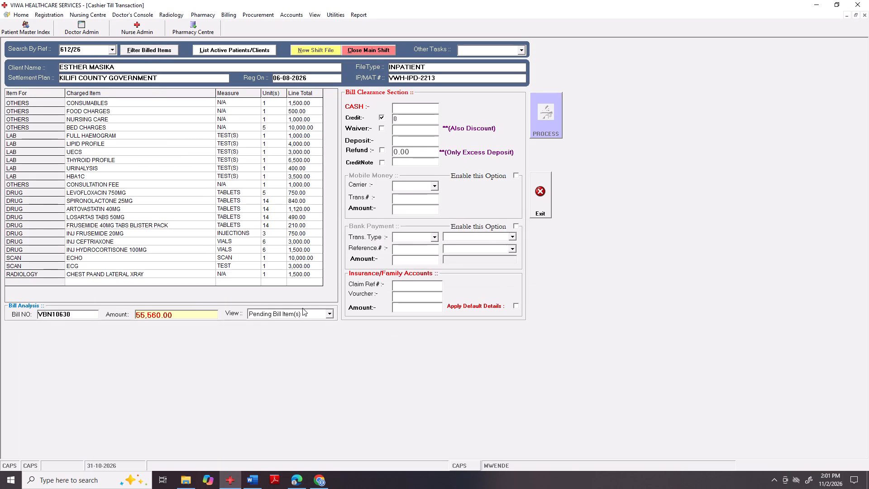
pyautogui.click(302, 308)
pyautogui.click(288, 316)
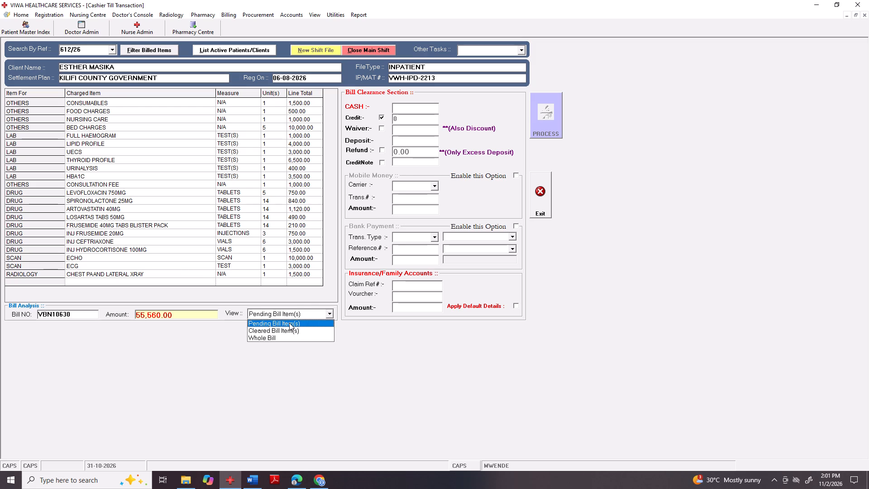
pyautogui.click(289, 323)
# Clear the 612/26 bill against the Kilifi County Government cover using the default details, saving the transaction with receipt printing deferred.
pyautogui.click(472, 307)
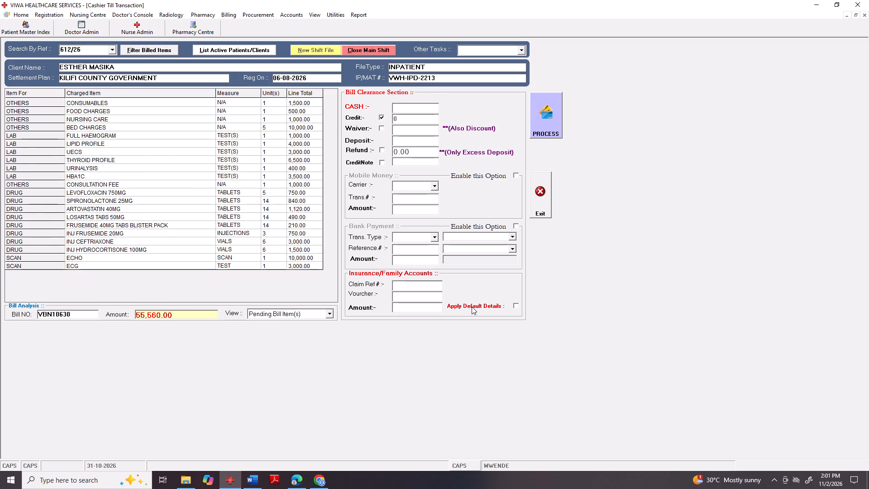
pyautogui.click(545, 126)
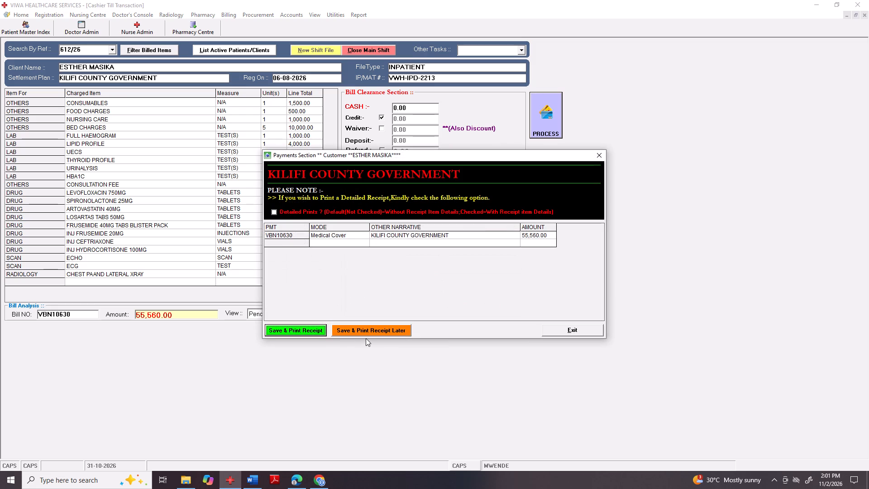
pyautogui.click(376, 334)
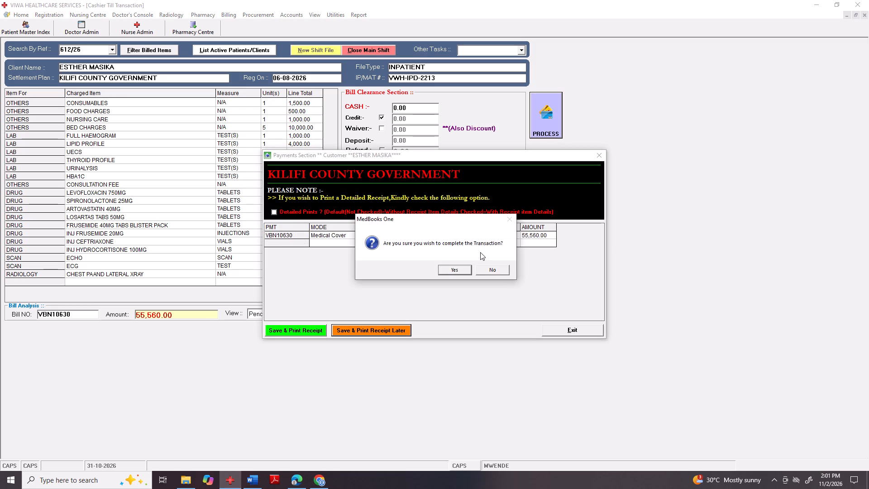
pyautogui.click(459, 266)
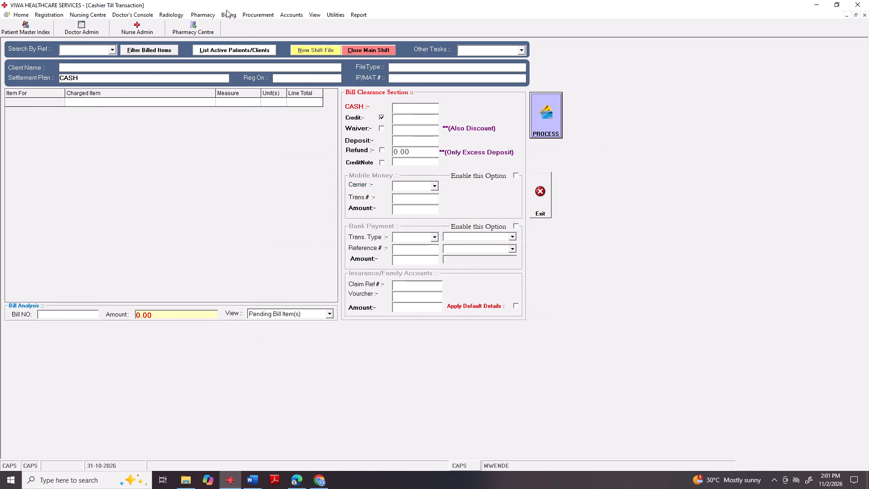
pyautogui.click(102, 48)
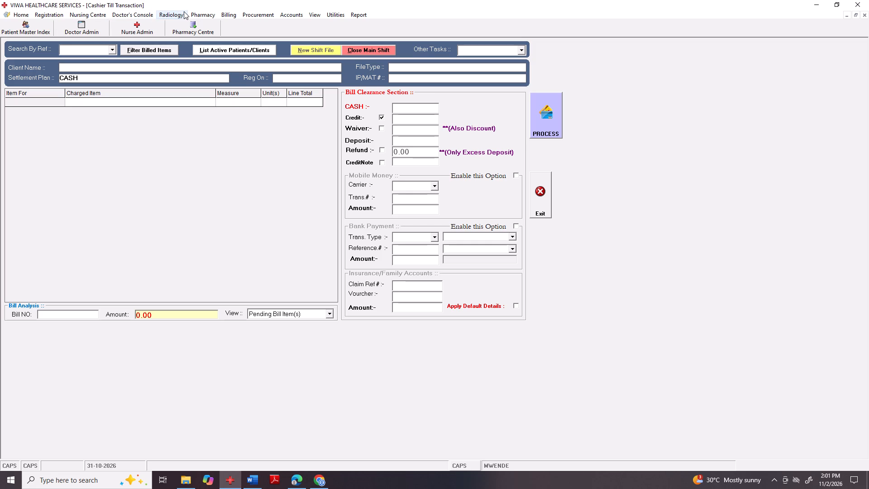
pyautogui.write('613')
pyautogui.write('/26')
pyautogui.click(145, 53)
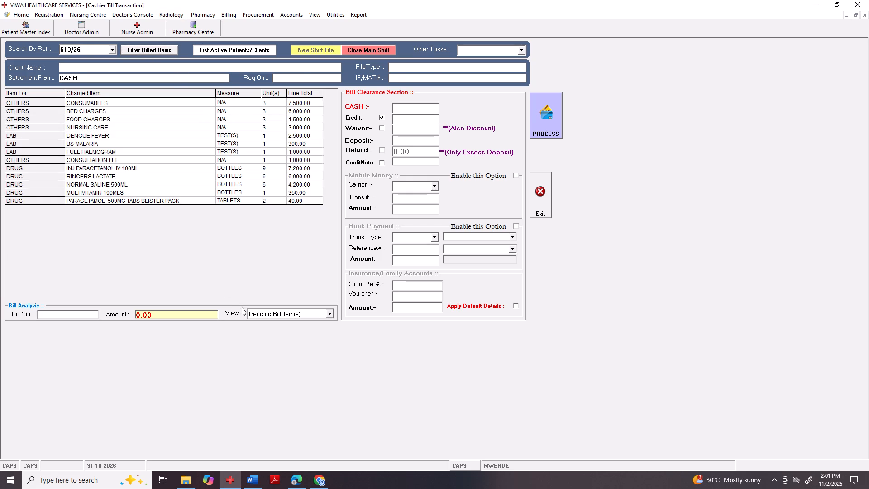
pyautogui.click(503, 267)
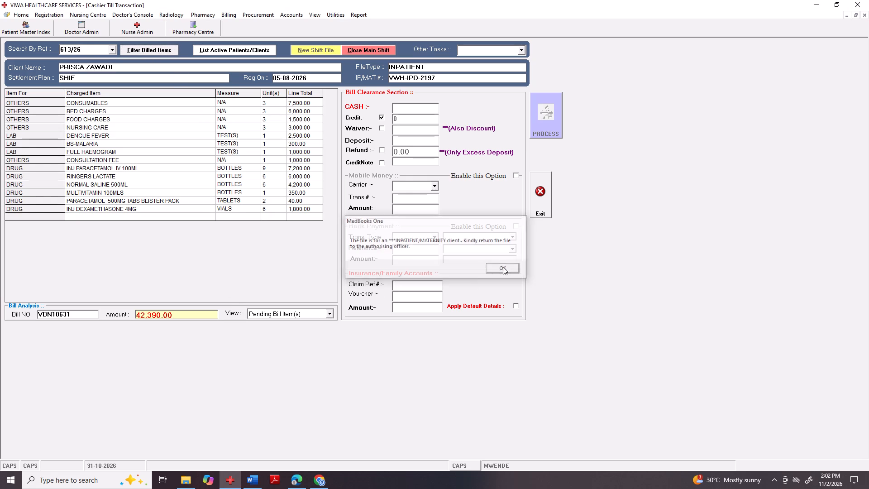
pyautogui.click(310, 312)
pyautogui.click(304, 321)
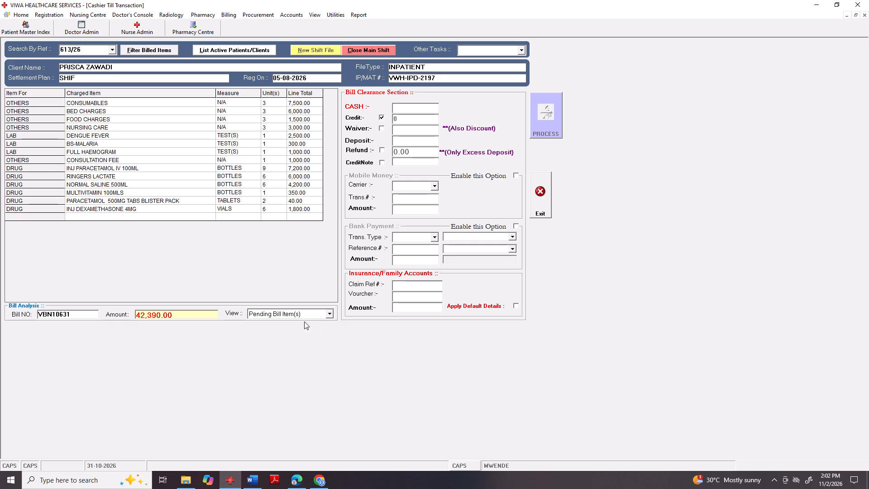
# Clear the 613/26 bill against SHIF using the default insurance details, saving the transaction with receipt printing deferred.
pyautogui.click(466, 306)
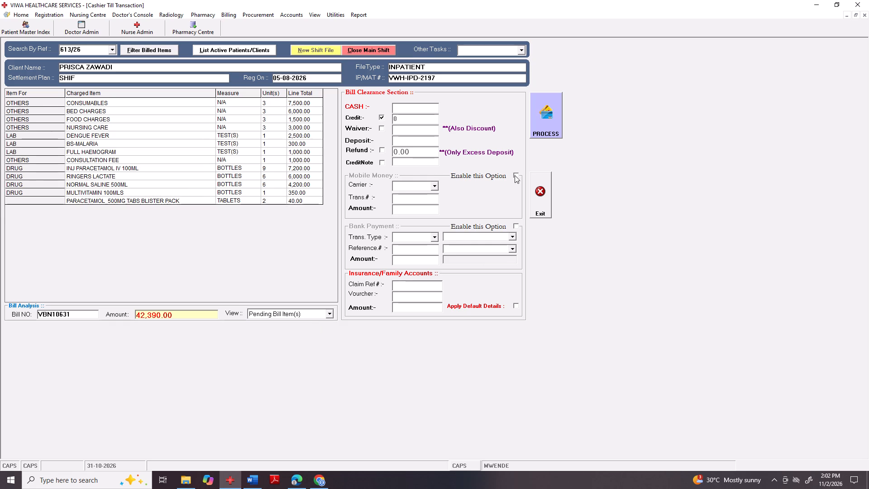
pyautogui.click(543, 129)
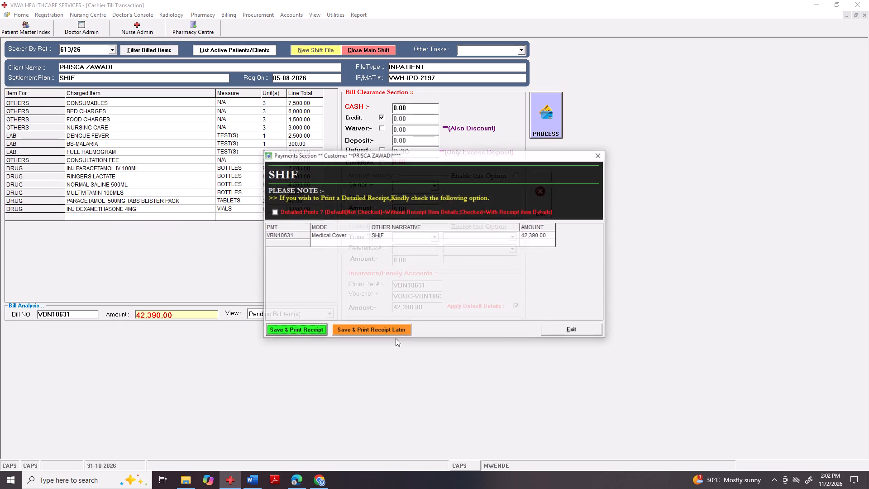
pyautogui.click(389, 329)
pyautogui.click(458, 266)
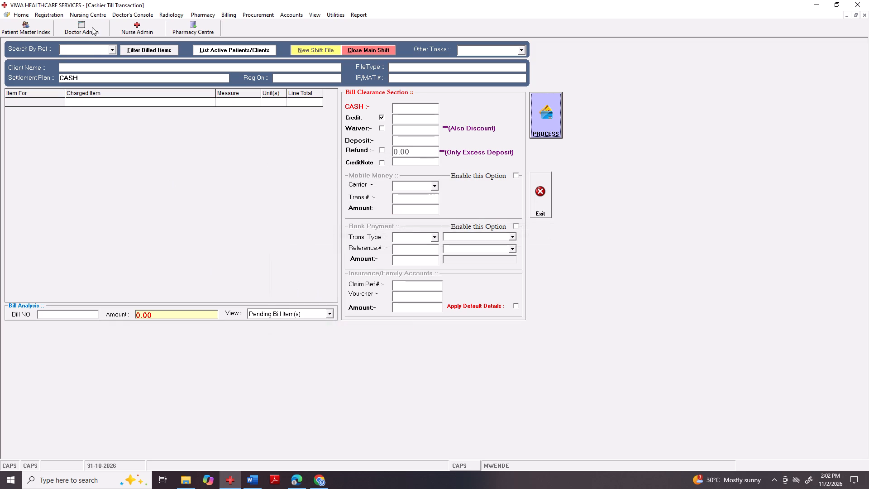
pyautogui.click(96, 47)
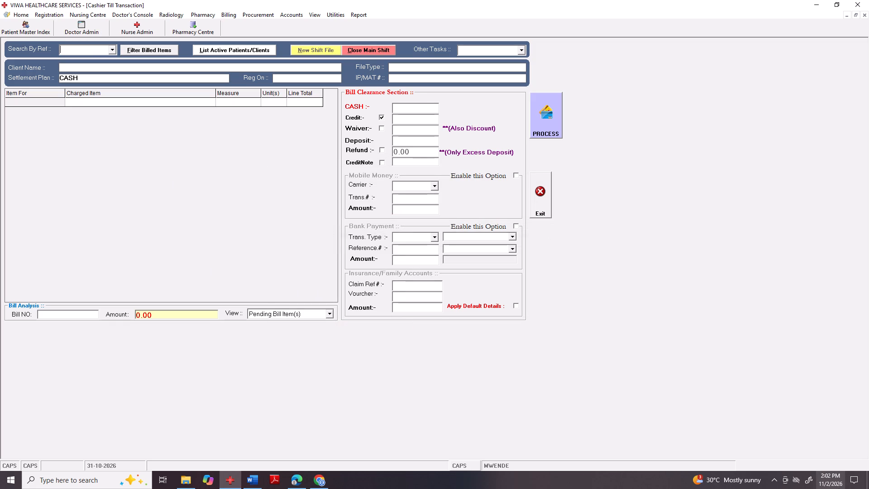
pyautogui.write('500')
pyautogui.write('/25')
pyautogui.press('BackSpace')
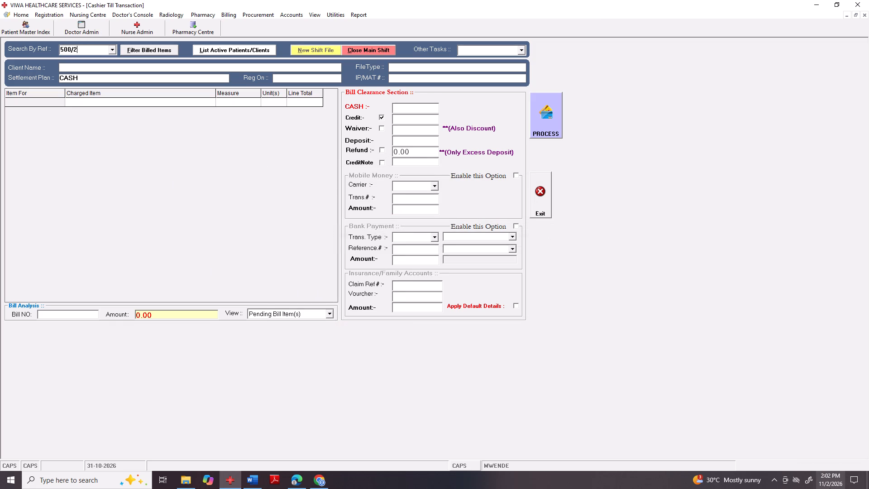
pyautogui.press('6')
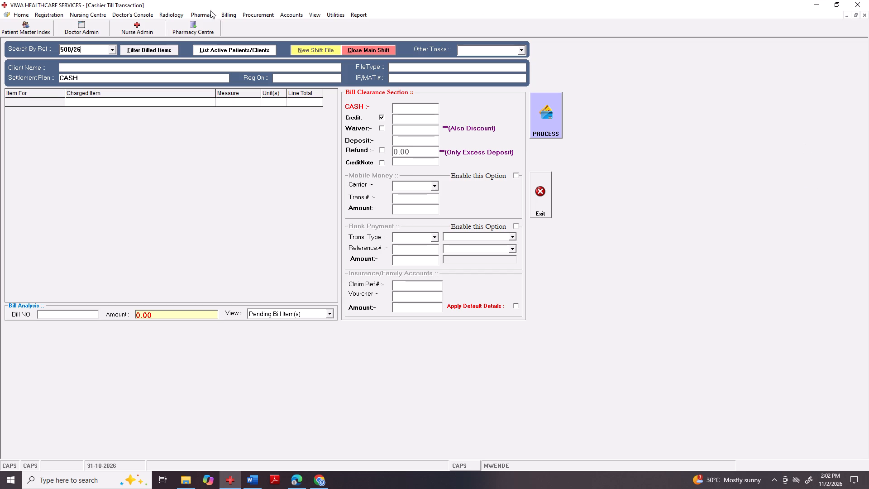
pyautogui.click(161, 49)
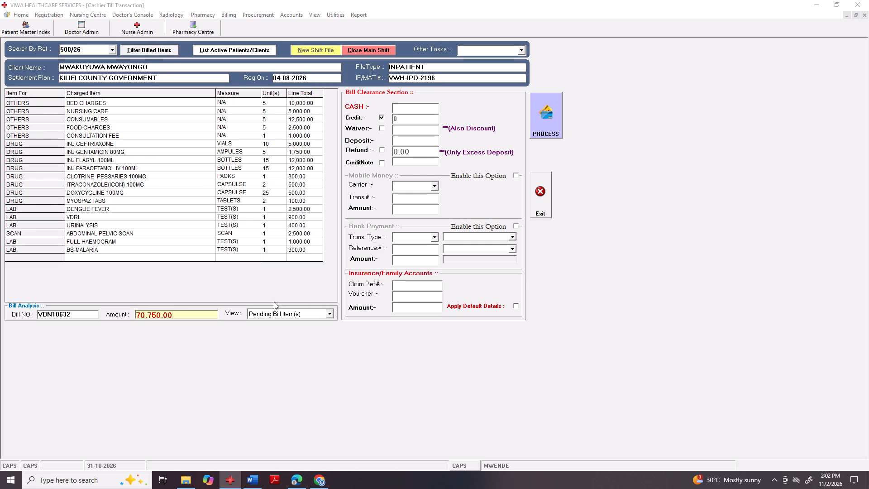
pyautogui.click(508, 265)
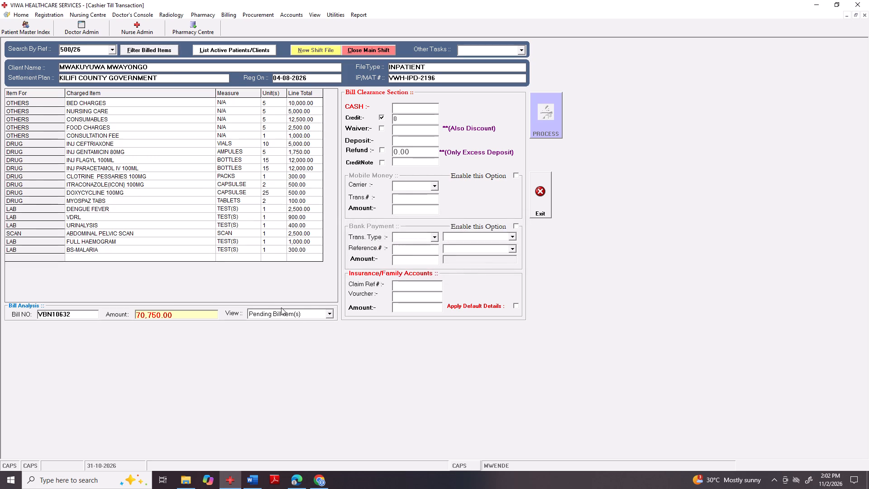
pyautogui.click(281, 307)
pyautogui.click(279, 311)
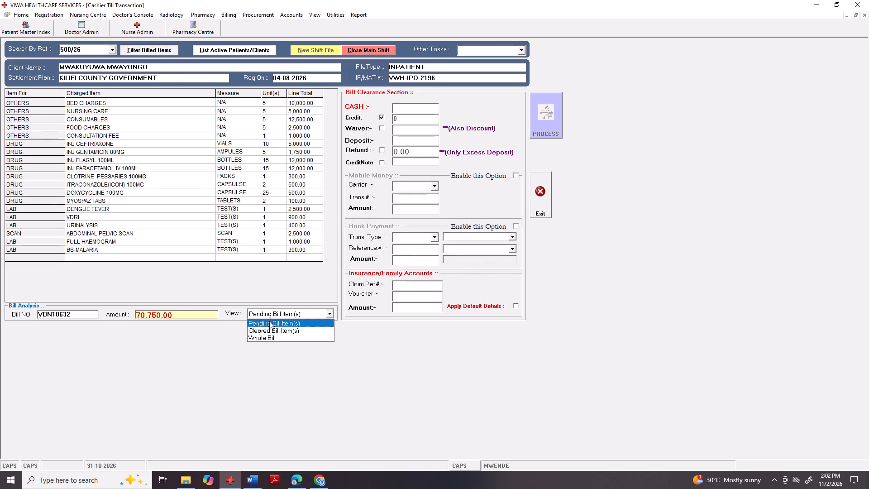
pyautogui.click(269, 322)
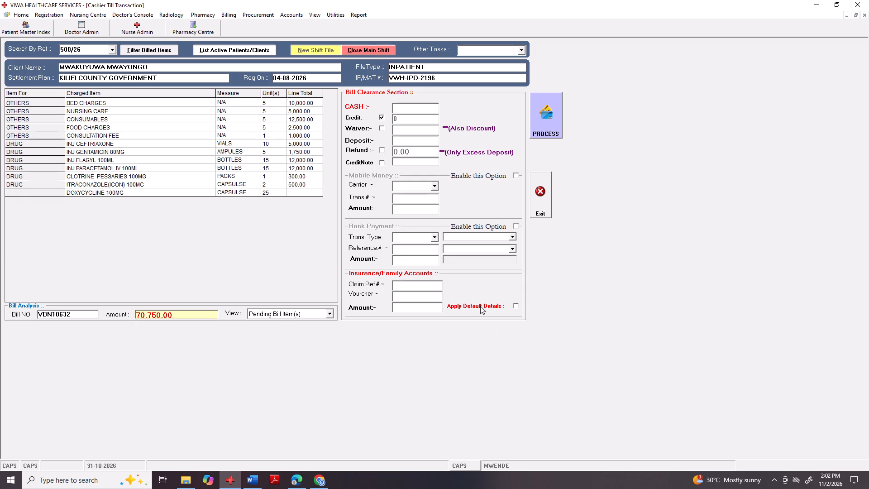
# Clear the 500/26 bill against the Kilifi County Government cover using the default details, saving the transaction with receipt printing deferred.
pyautogui.click(480, 306)
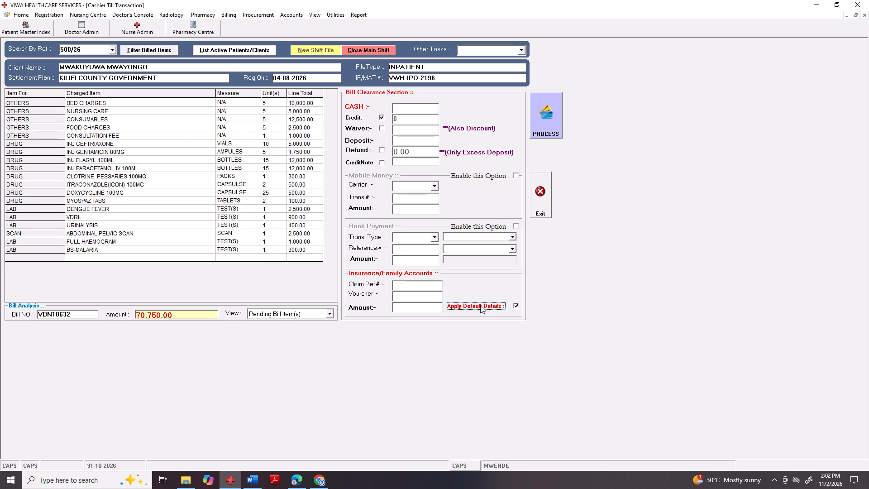
pyautogui.click(547, 127)
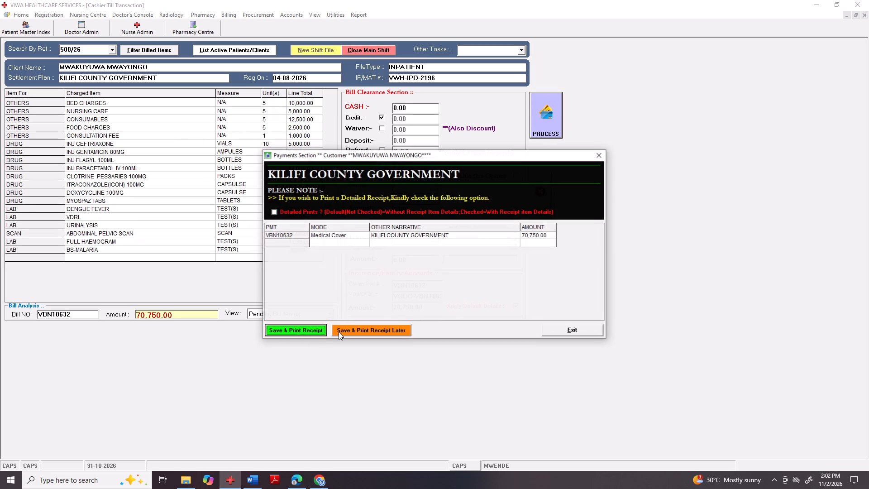
pyautogui.click(358, 334)
pyautogui.click(455, 264)
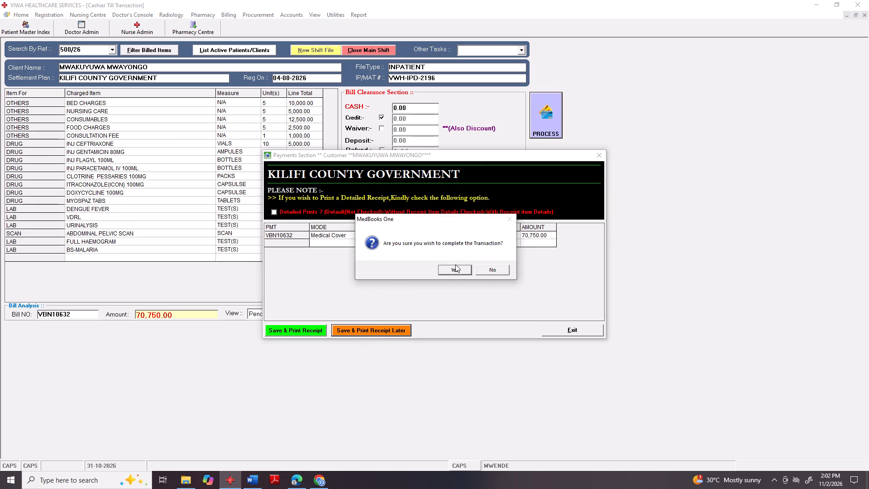
pyautogui.click(449, 271)
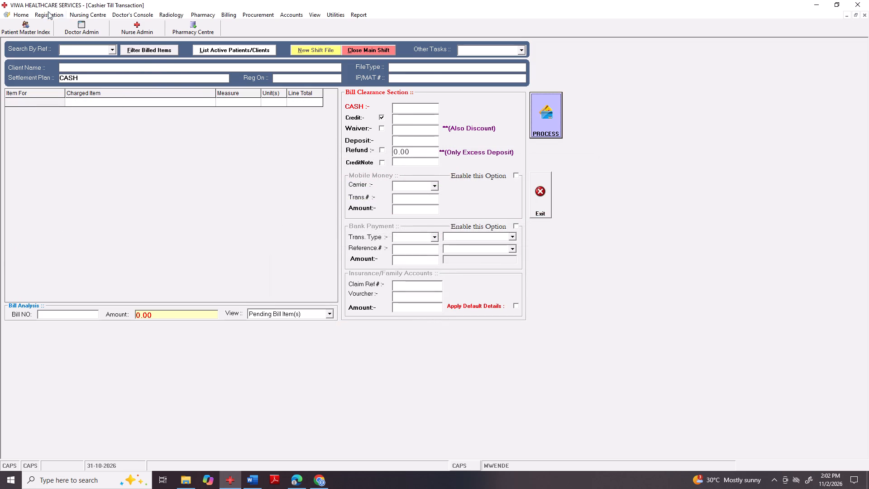
pyautogui.click(77, 54)
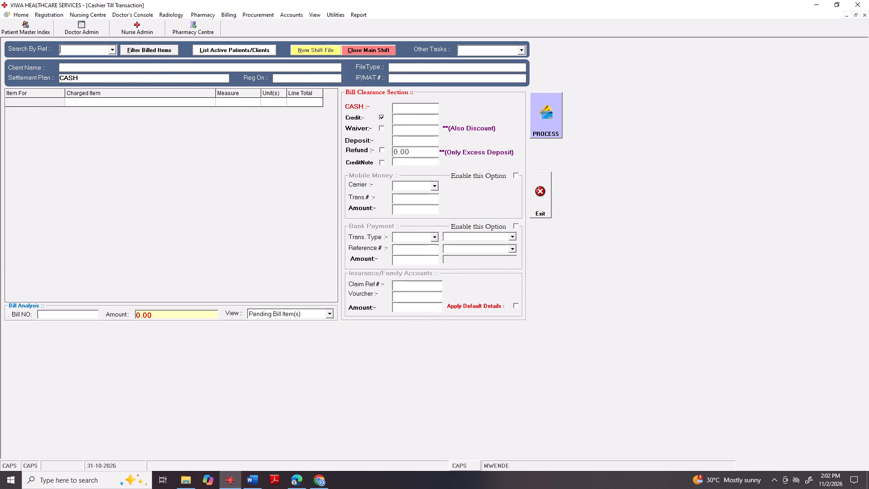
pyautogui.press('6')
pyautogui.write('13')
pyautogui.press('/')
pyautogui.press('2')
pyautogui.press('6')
pyautogui.click(154, 45)
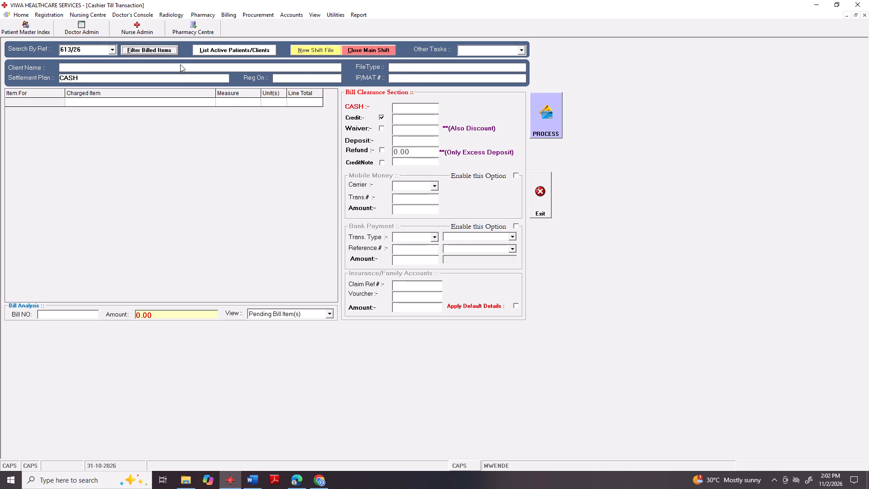
pyautogui.click(500, 271)
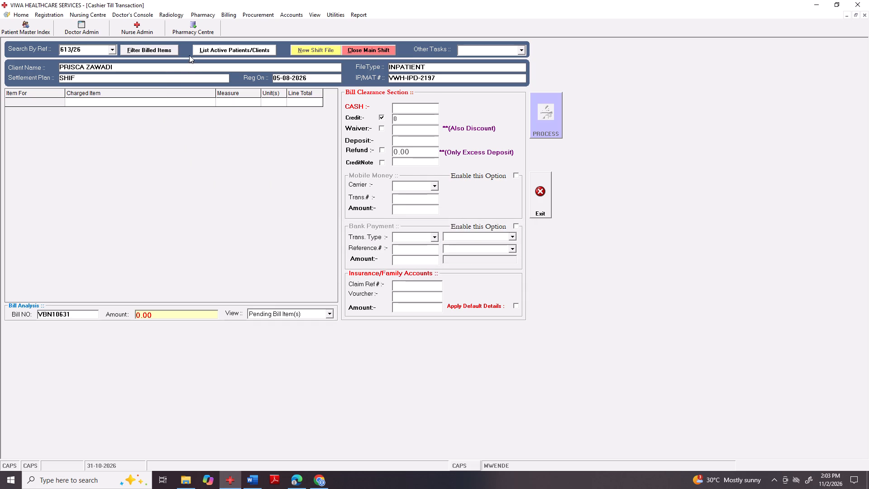
pyautogui.click(88, 54)
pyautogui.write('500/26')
pyautogui.click(147, 49)
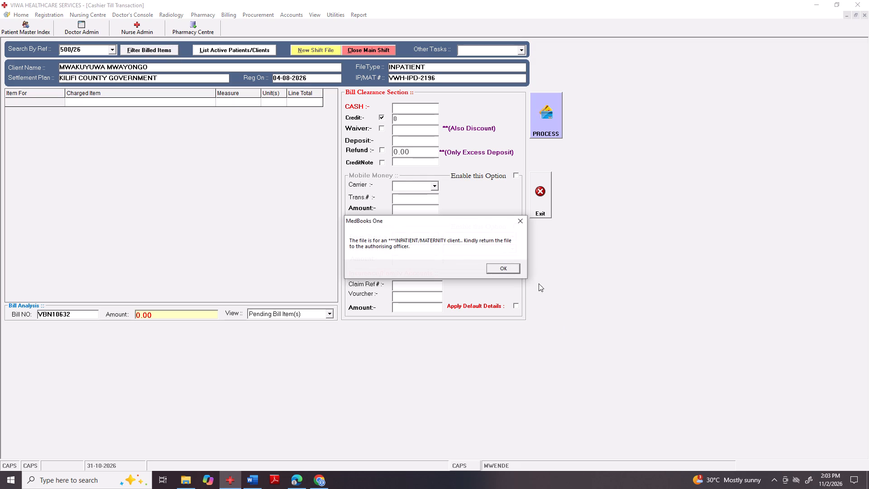
pyautogui.click(494, 266)
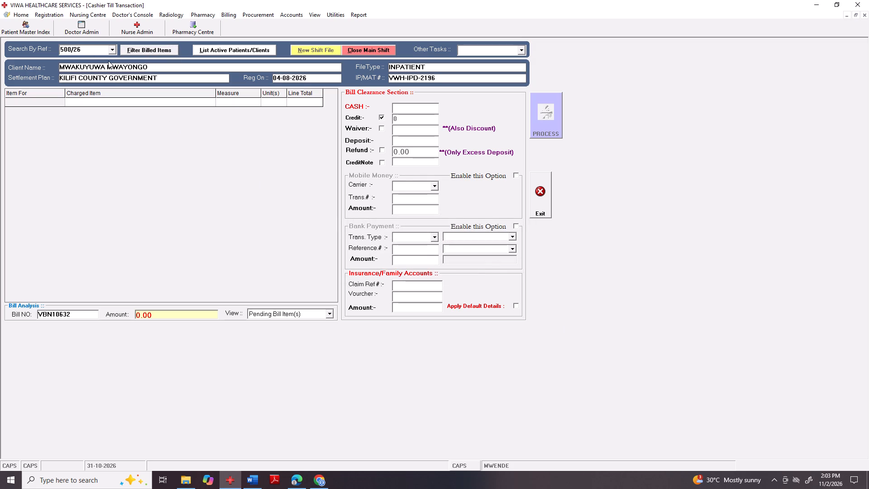
pyautogui.click(81, 53)
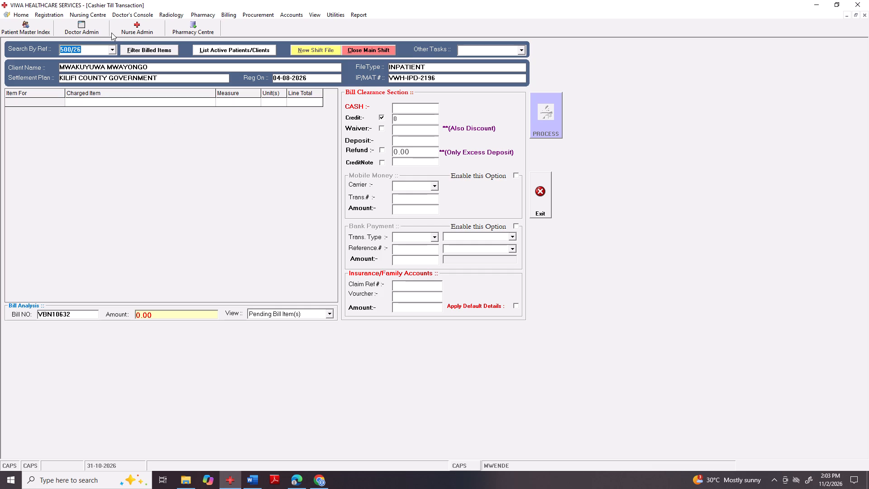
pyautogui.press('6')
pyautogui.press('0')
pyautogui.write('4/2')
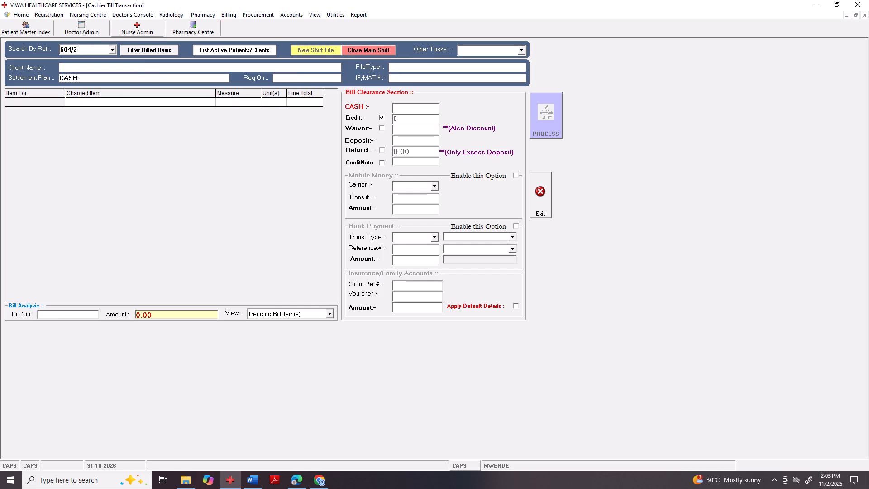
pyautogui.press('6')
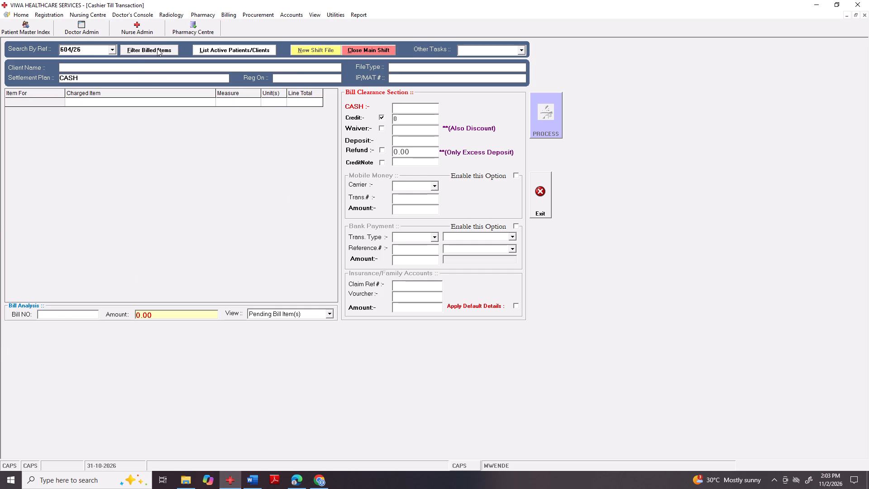
pyautogui.click(158, 48)
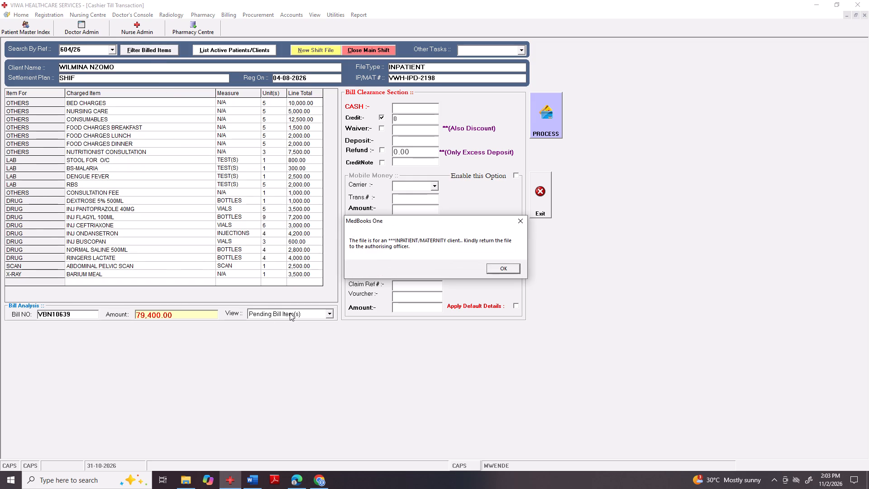
pyautogui.click(494, 265)
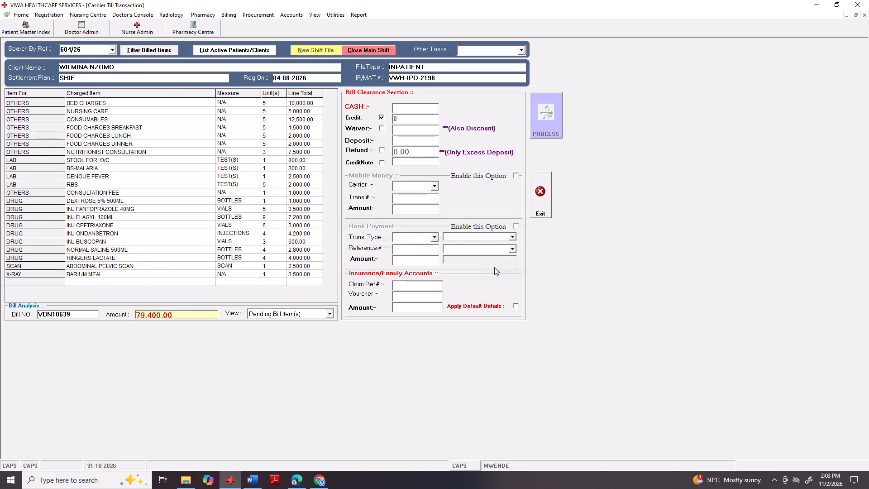
pyautogui.click(298, 312)
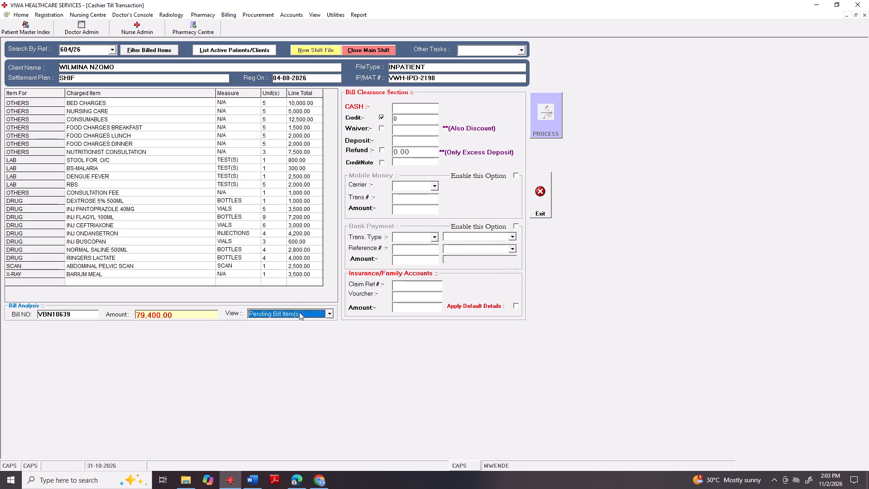
pyautogui.click(297, 326)
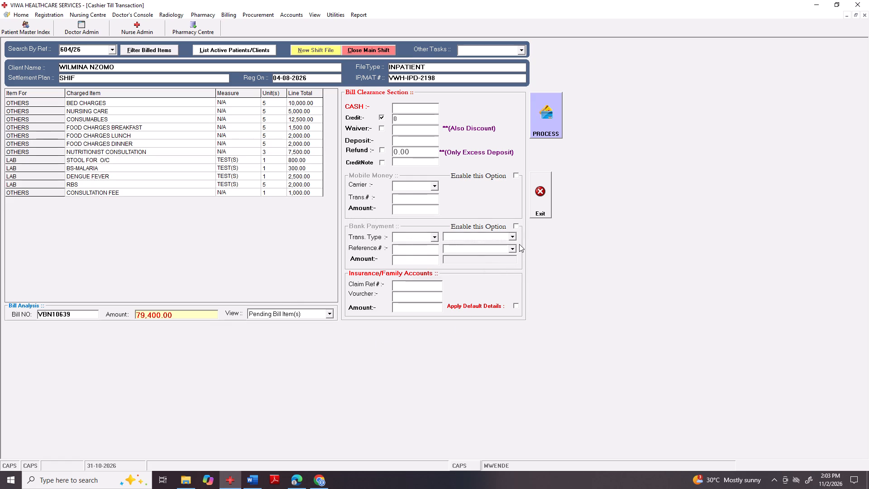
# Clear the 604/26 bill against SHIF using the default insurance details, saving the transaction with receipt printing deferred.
pyautogui.click(490, 307)
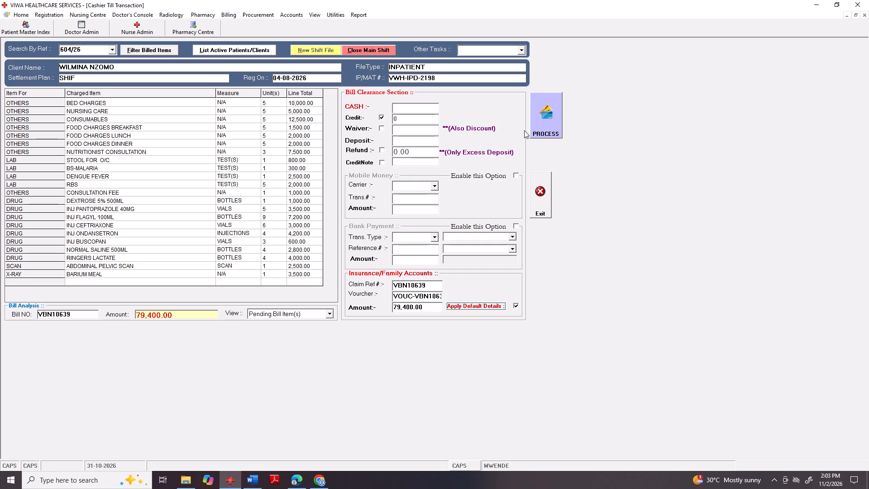
pyautogui.click(553, 125)
pyautogui.click(406, 327)
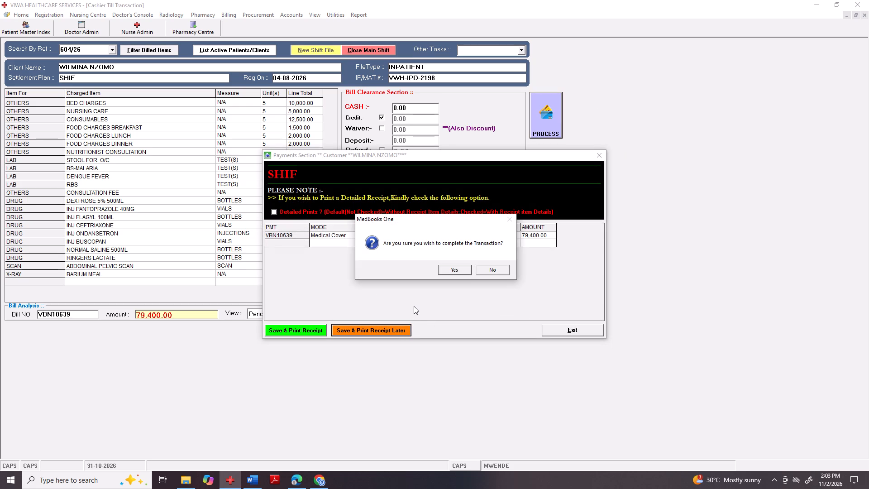
pyautogui.click(467, 271)
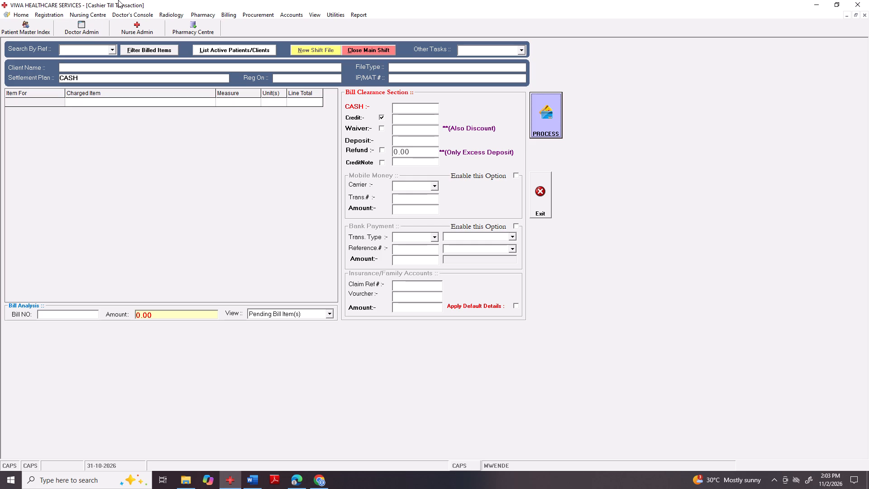
pyautogui.click(100, 47)
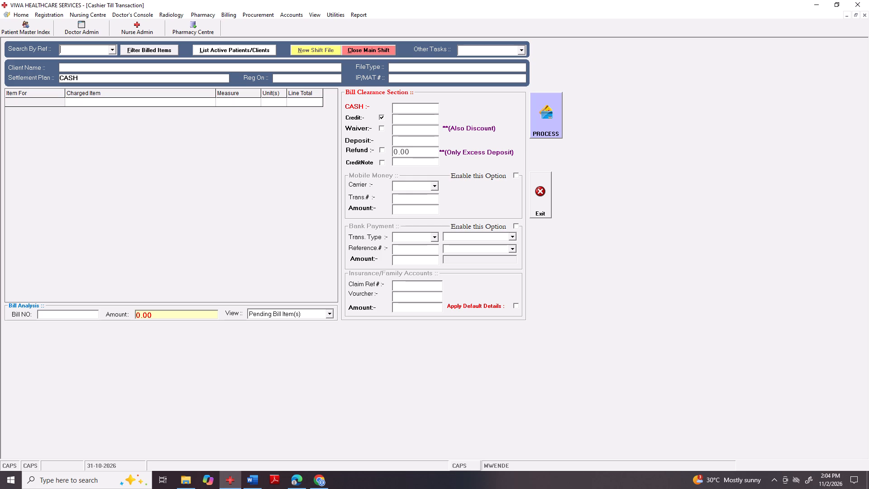
pyautogui.scroll(2, 807, 149)
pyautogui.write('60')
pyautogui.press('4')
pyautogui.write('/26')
pyautogui.click(134, 53)
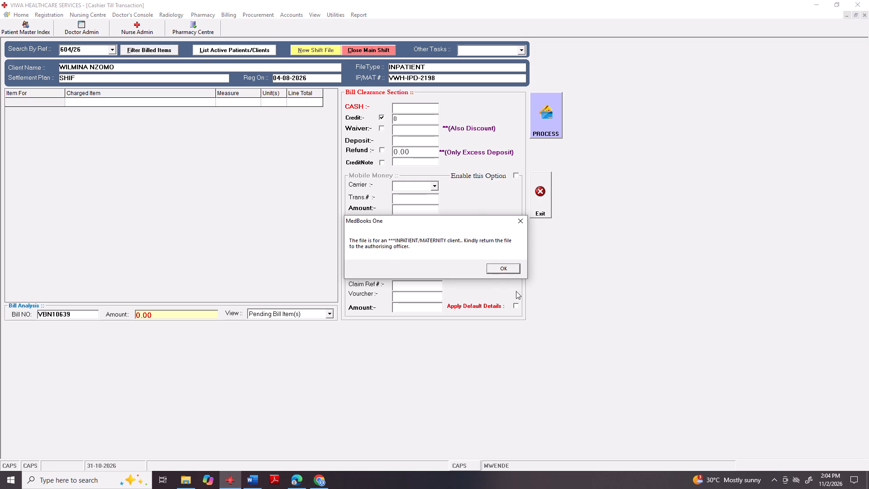
pyautogui.click(501, 270)
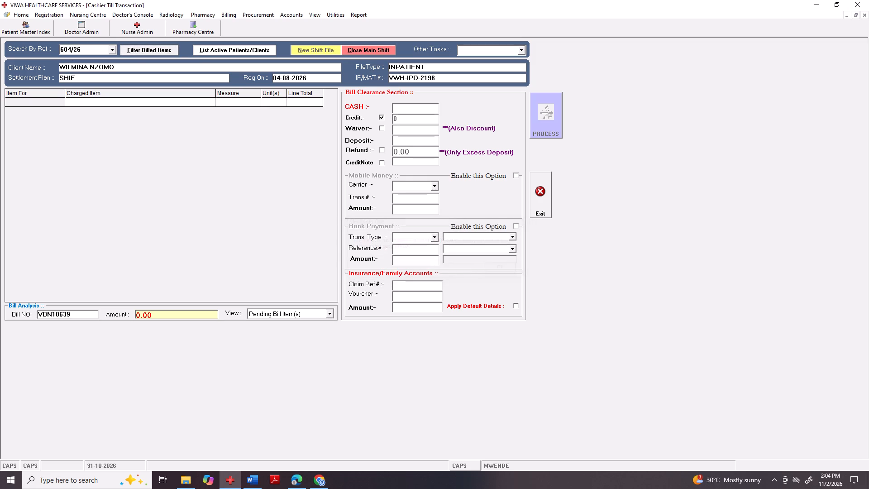
pyautogui.click(81, 50)
pyautogui.click(81, 50)
pyautogui.click(71, 49)
pyautogui.press('BackSpace')
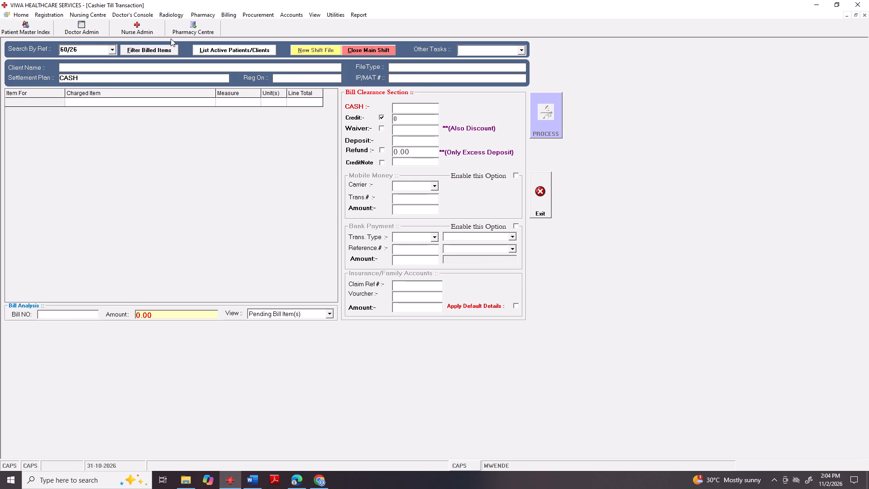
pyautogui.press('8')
pyautogui.click(158, 50)
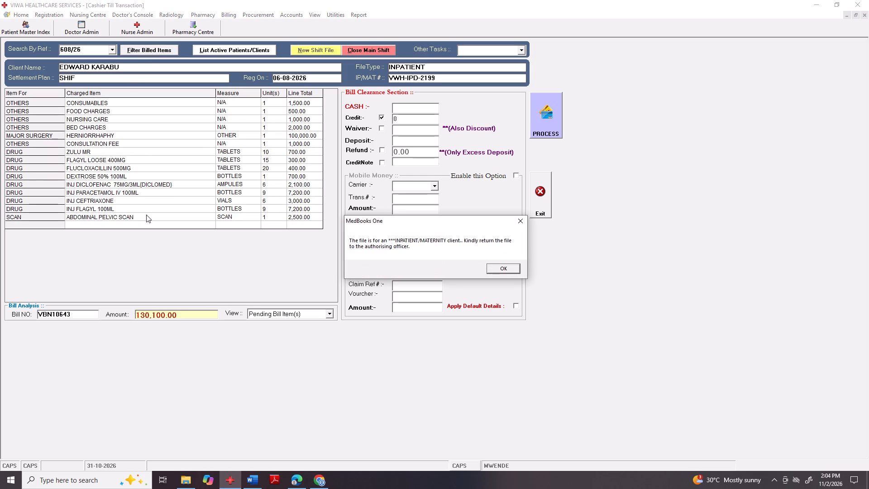
pyautogui.click(507, 268)
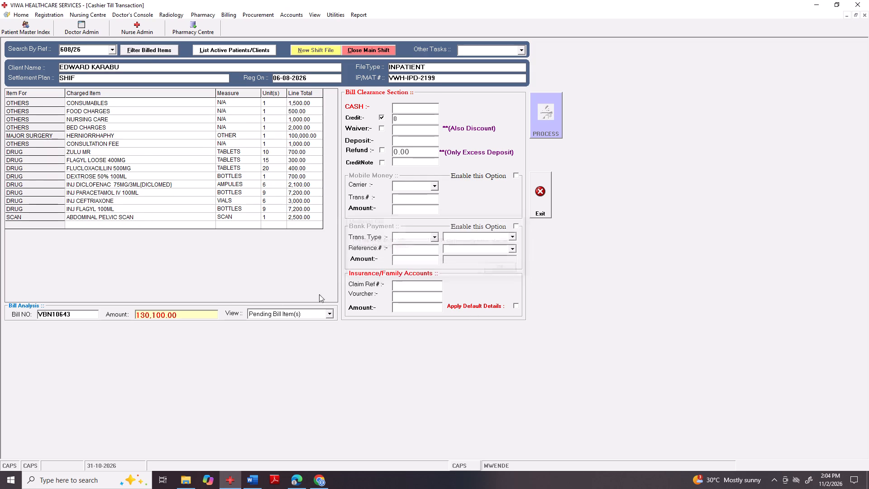
pyautogui.click(303, 316)
pyautogui.click(296, 321)
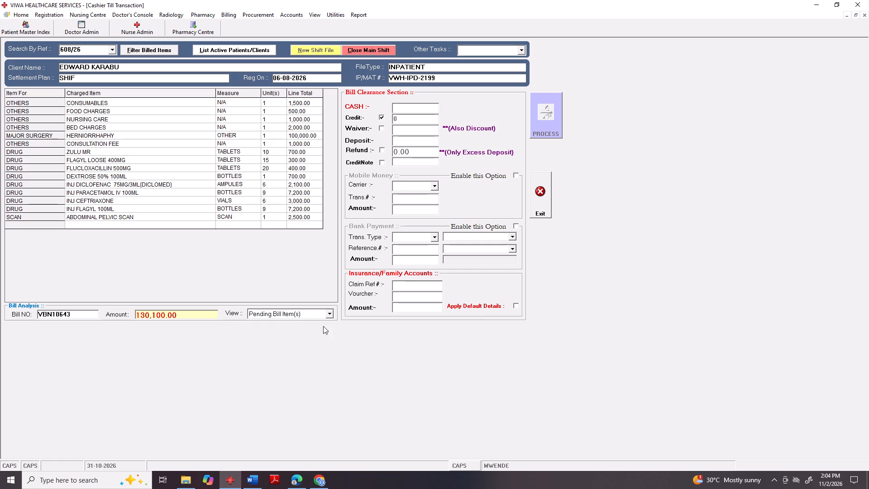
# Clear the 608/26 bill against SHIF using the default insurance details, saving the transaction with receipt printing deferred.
pyautogui.click(486, 306)
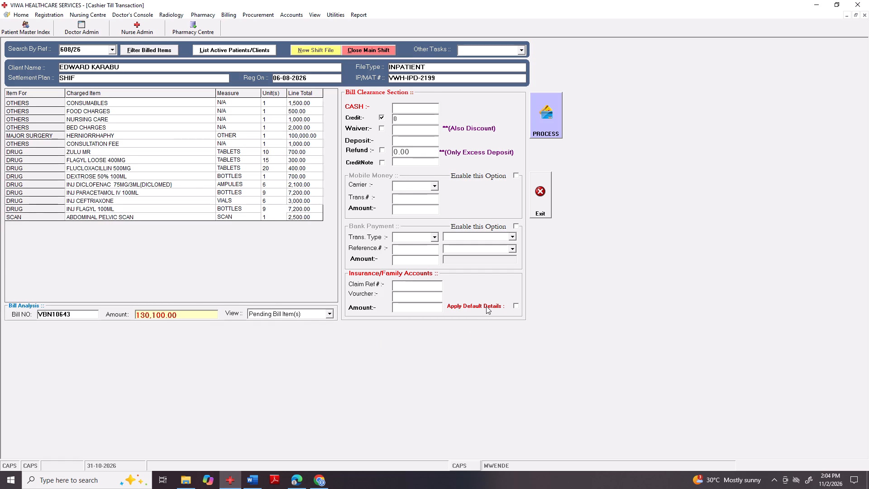
pyautogui.click(547, 130)
pyautogui.click(386, 328)
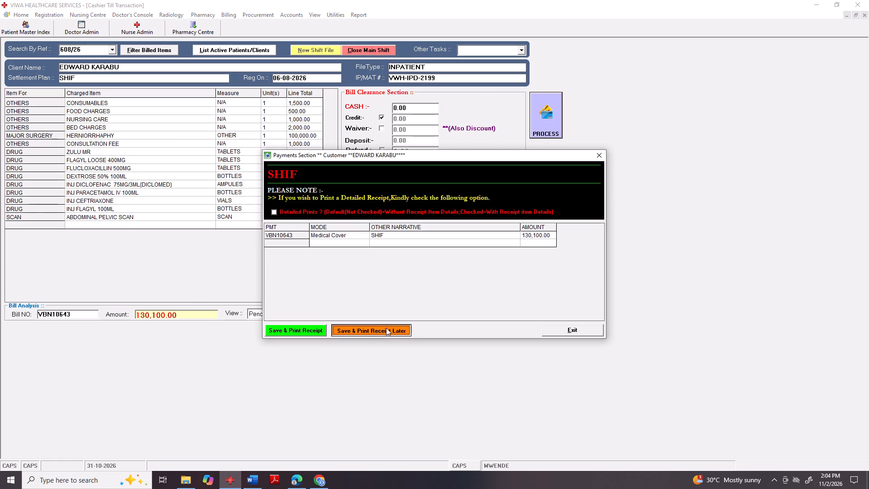
pyautogui.click(455, 265)
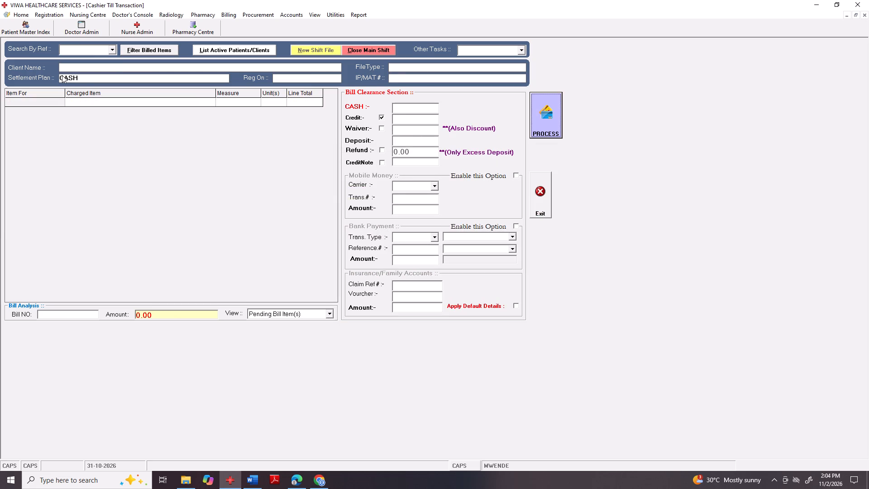
pyautogui.click(91, 51)
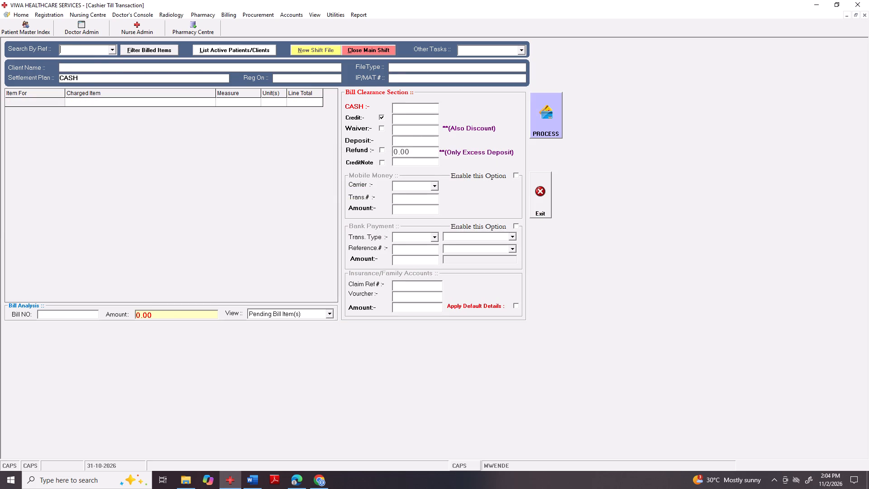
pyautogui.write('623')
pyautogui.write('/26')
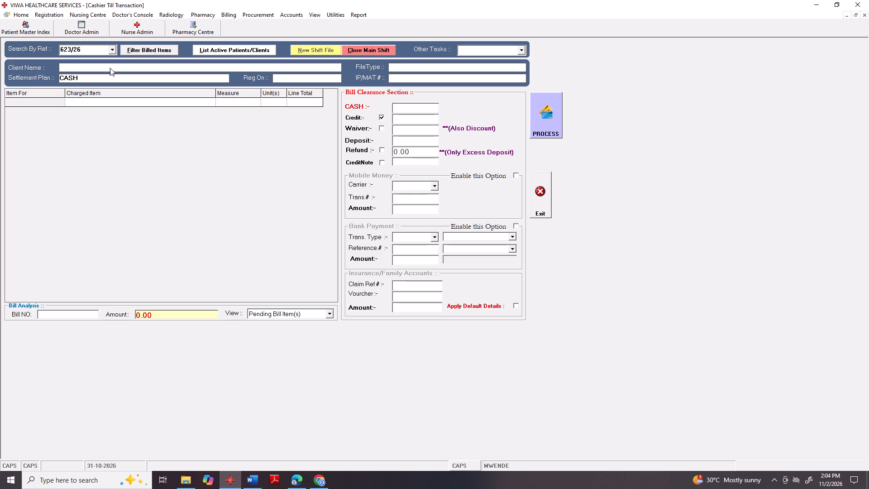
pyautogui.click(145, 49)
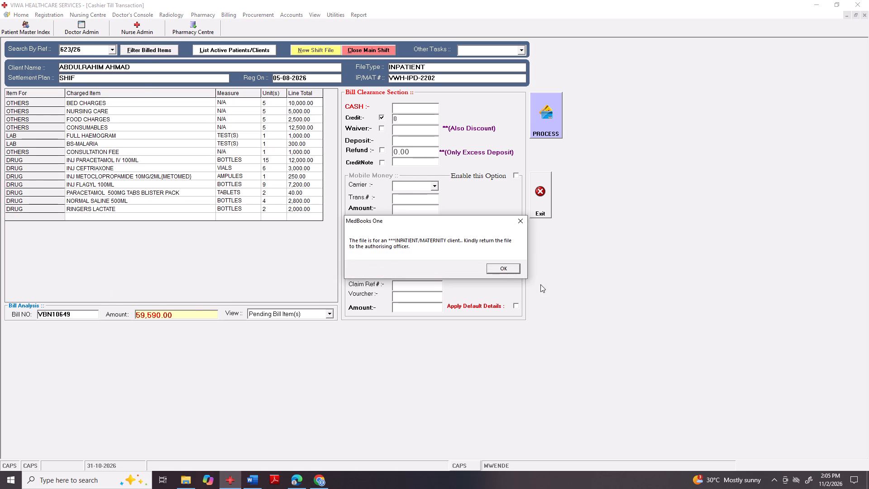
pyautogui.click(502, 269)
pyautogui.click(286, 315)
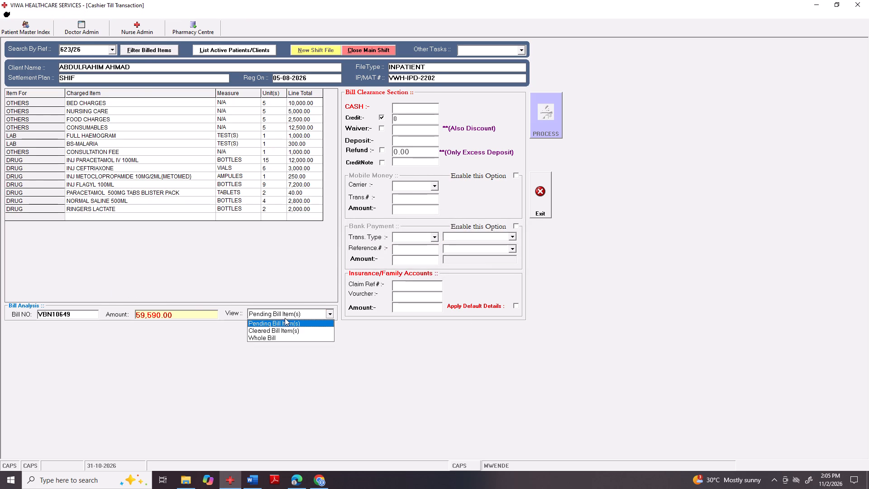
pyautogui.click(284, 322)
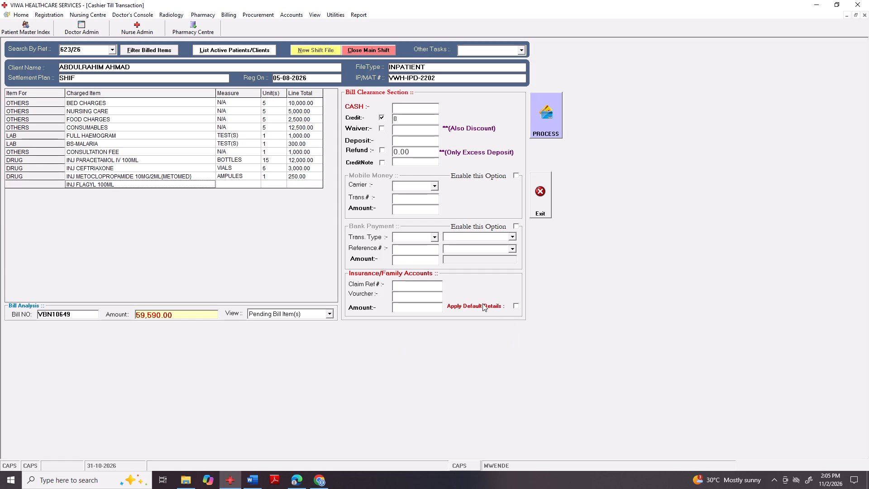
pyautogui.click(477, 305)
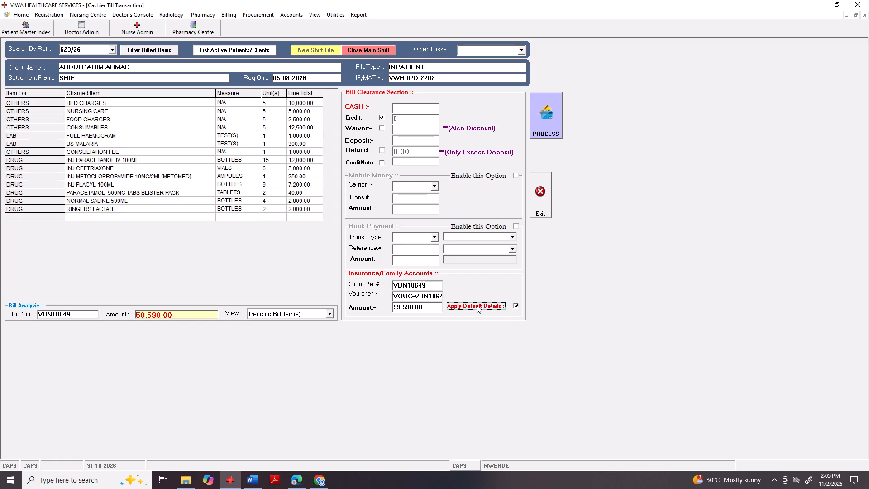
pyautogui.click(549, 126)
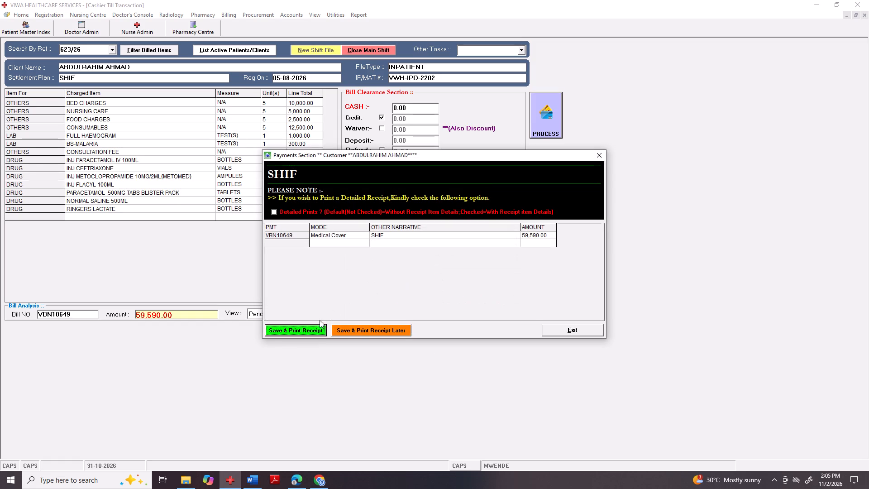
pyautogui.click(363, 334)
pyautogui.click(454, 273)
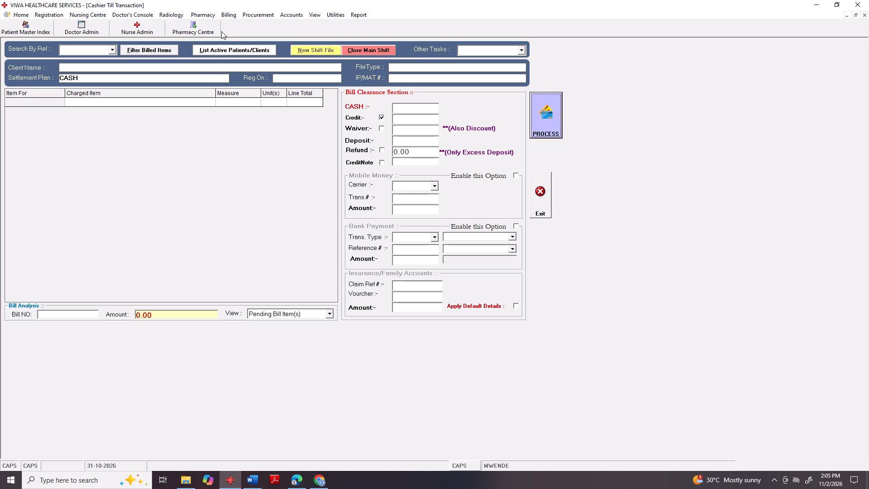
pyautogui.click(80, 56)
pyautogui.click(83, 49)
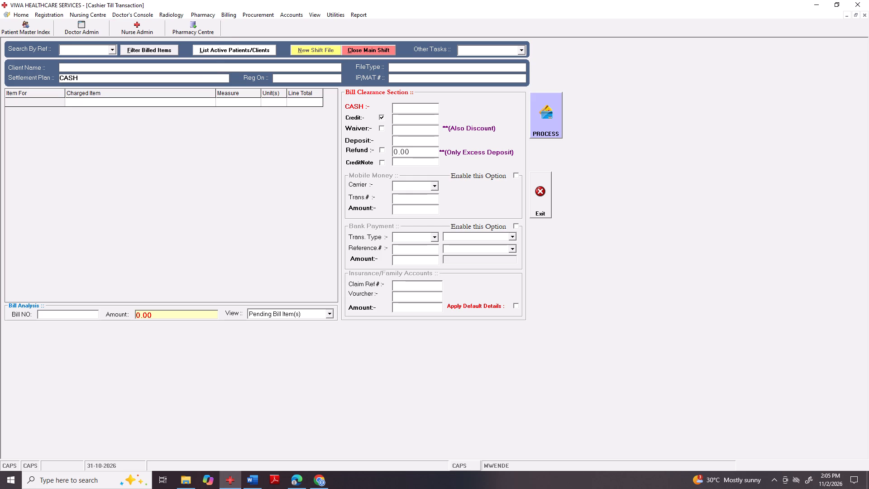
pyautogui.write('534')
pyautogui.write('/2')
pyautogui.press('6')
pyautogui.click(149, 51)
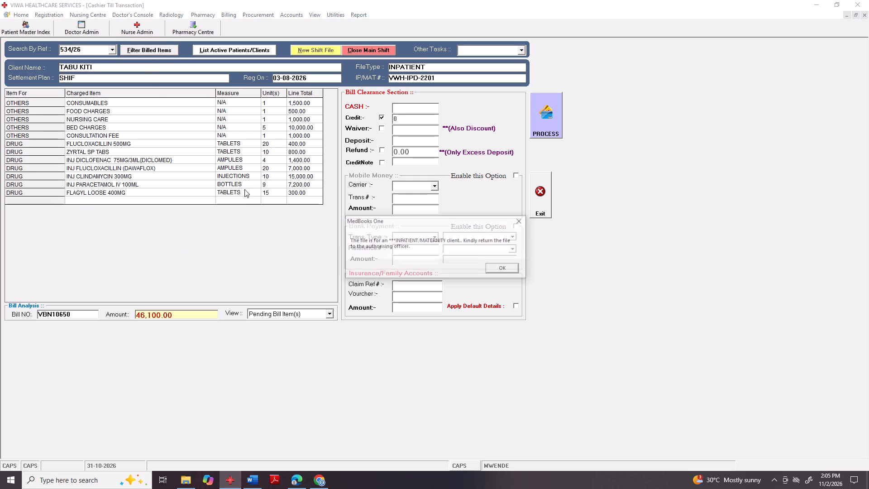
pyautogui.click(505, 264)
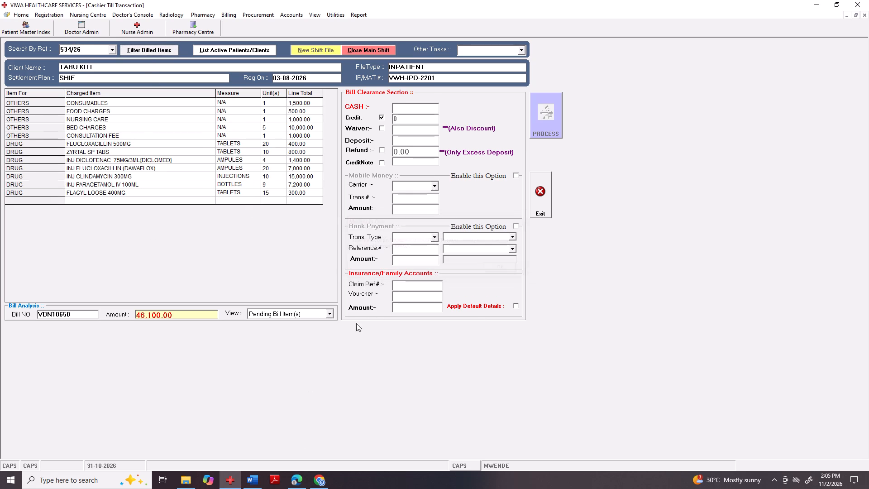
pyautogui.click(315, 313)
pyautogui.click(307, 326)
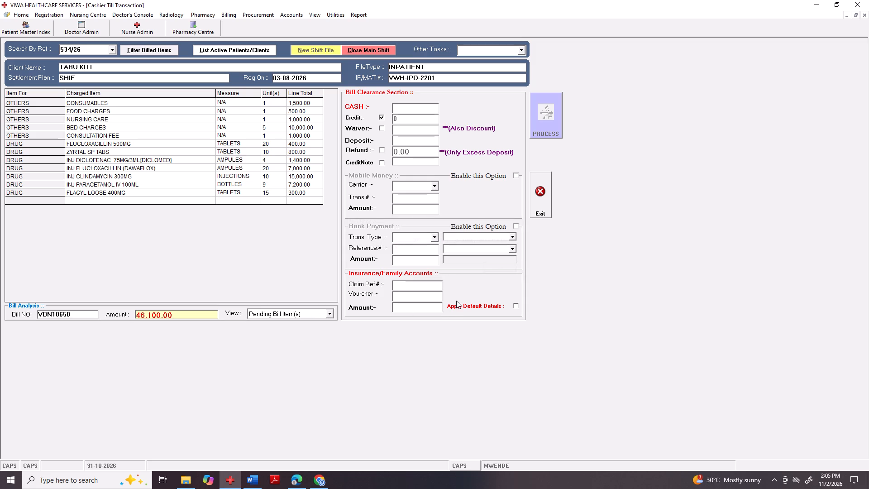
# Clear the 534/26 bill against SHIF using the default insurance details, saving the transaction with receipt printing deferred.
pyautogui.click(455, 308)
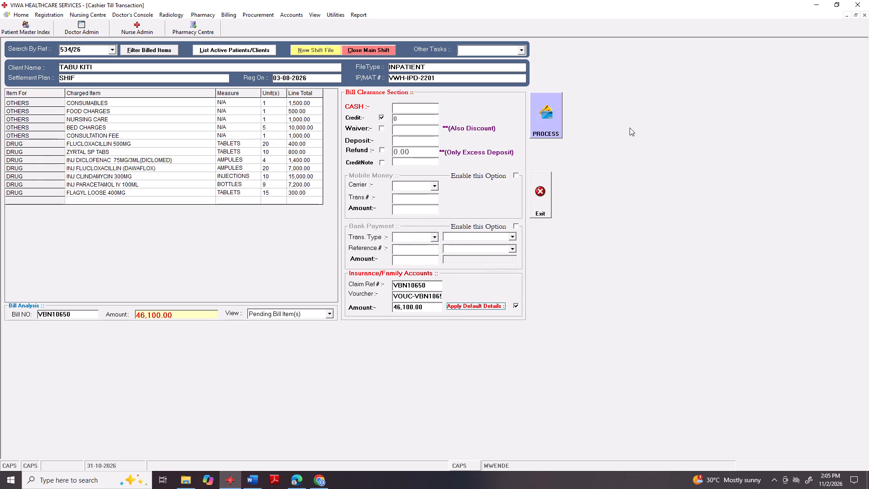
pyautogui.click(557, 123)
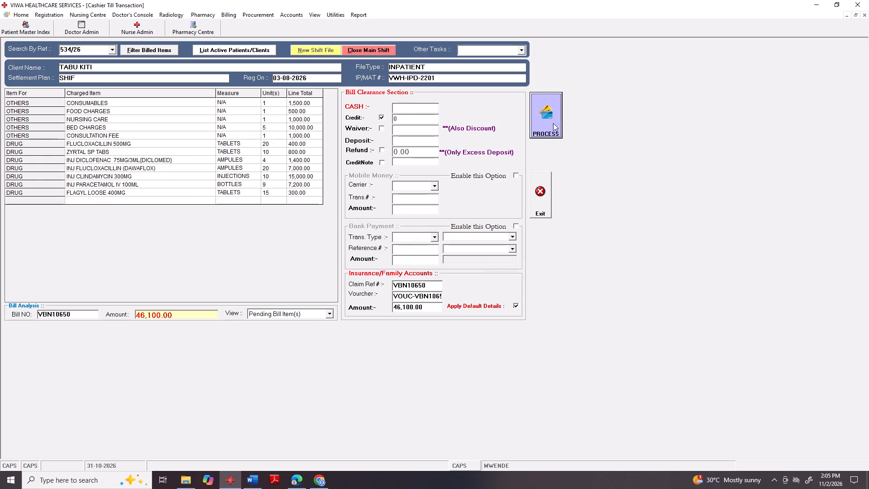
pyautogui.click(374, 327)
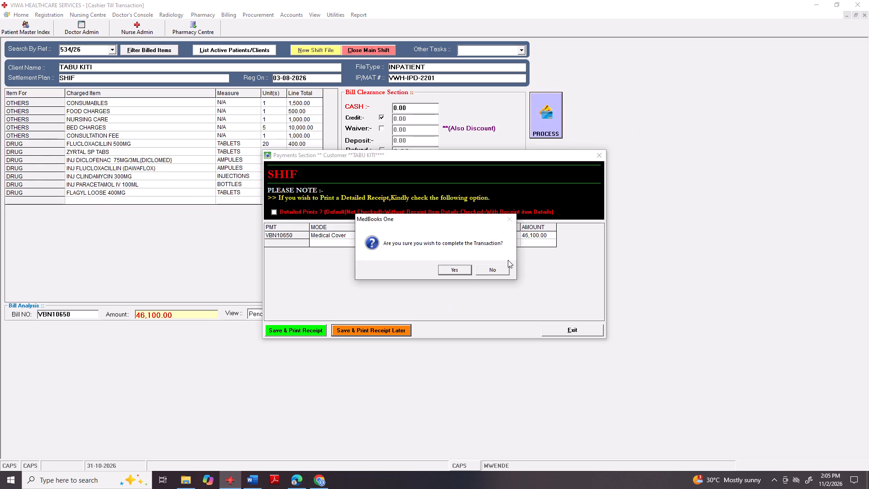
pyautogui.click(458, 270)
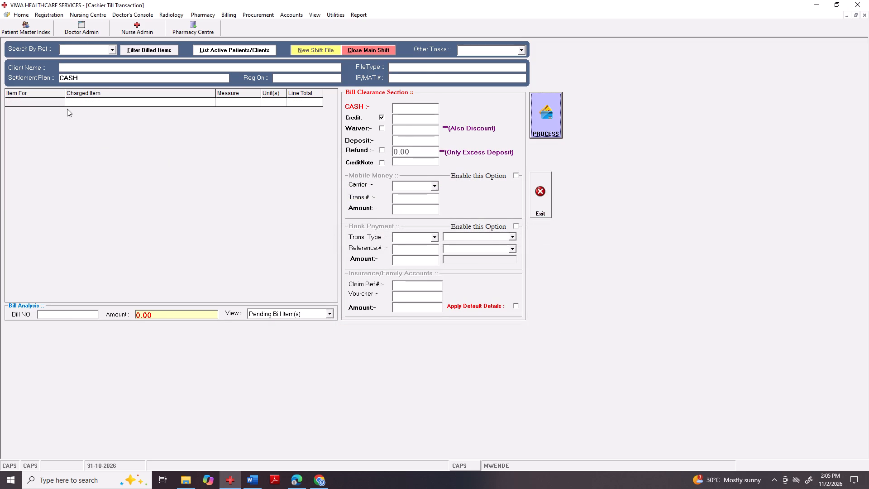
pyautogui.click(72, 48)
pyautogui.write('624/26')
pyautogui.click(151, 51)
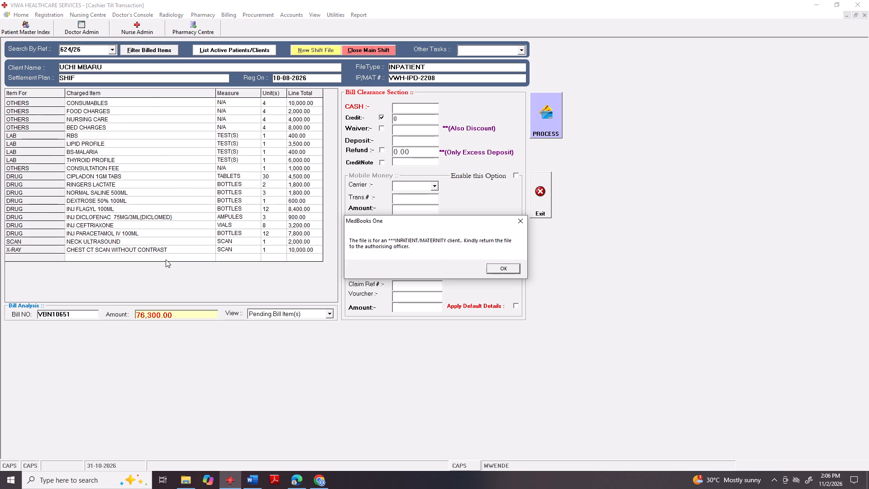
pyautogui.click(504, 268)
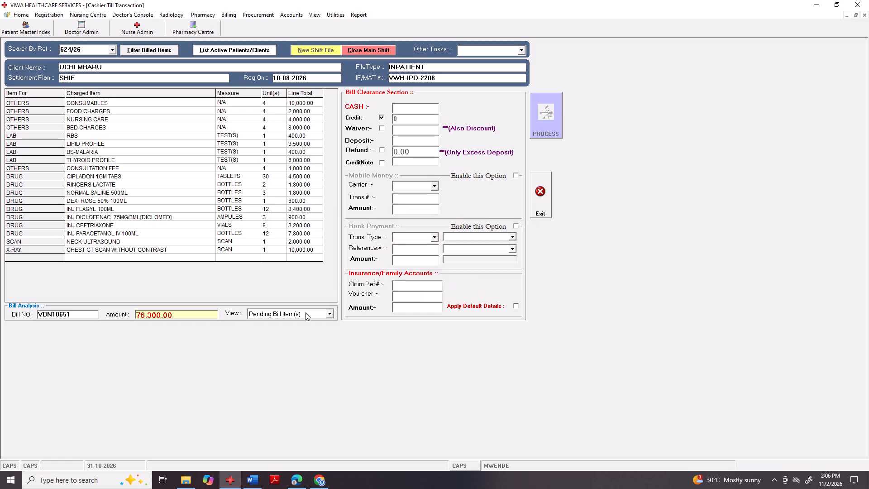
pyautogui.click(306, 313)
pyautogui.click(291, 321)
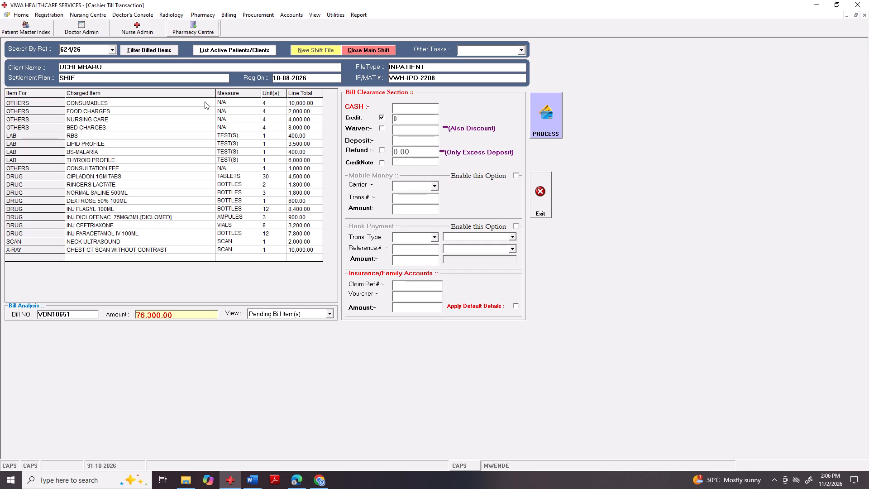
pyautogui.click(85, 52)
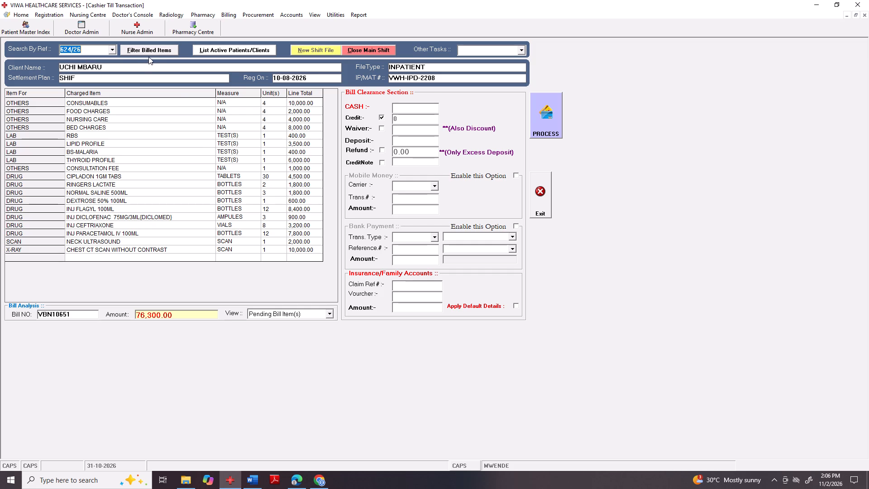
pyautogui.click(258, 310)
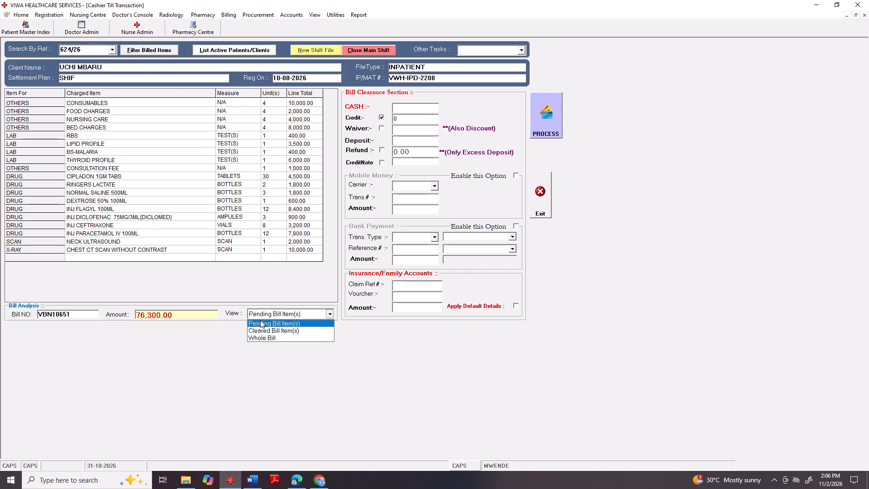
pyautogui.click(261, 322)
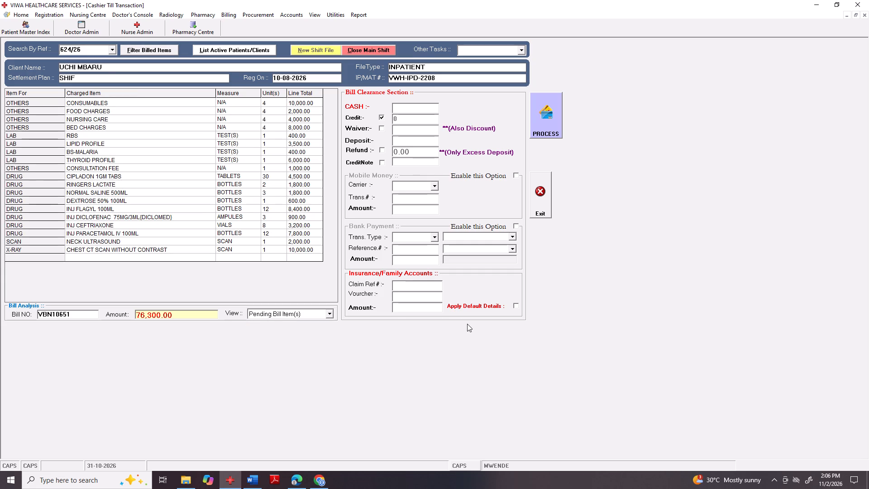
pyautogui.click(481, 307)
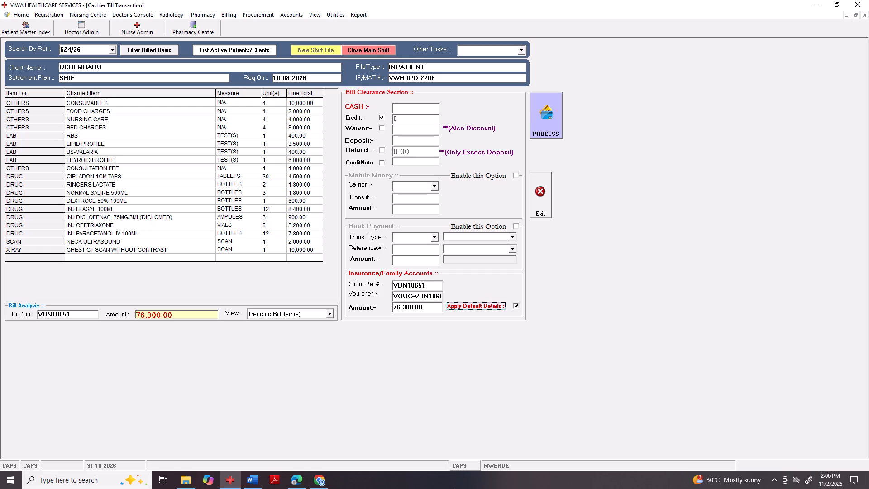
pyautogui.click(561, 118)
pyautogui.click(381, 332)
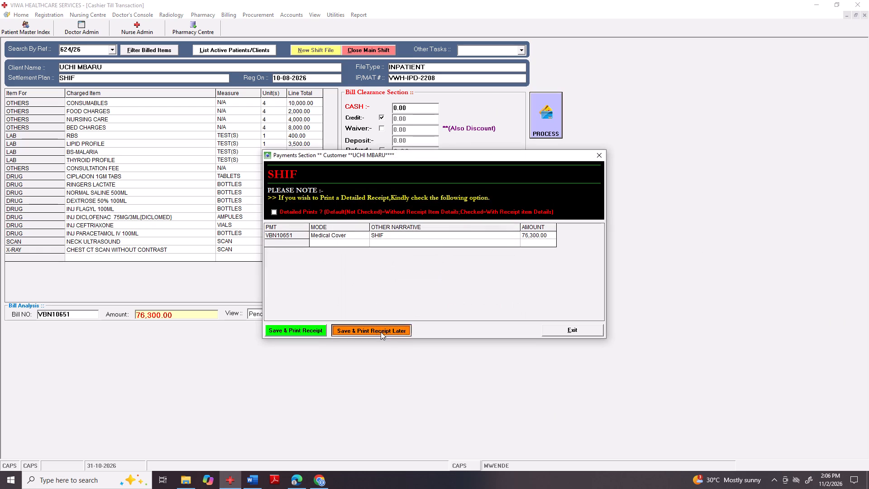
pyautogui.click(463, 274)
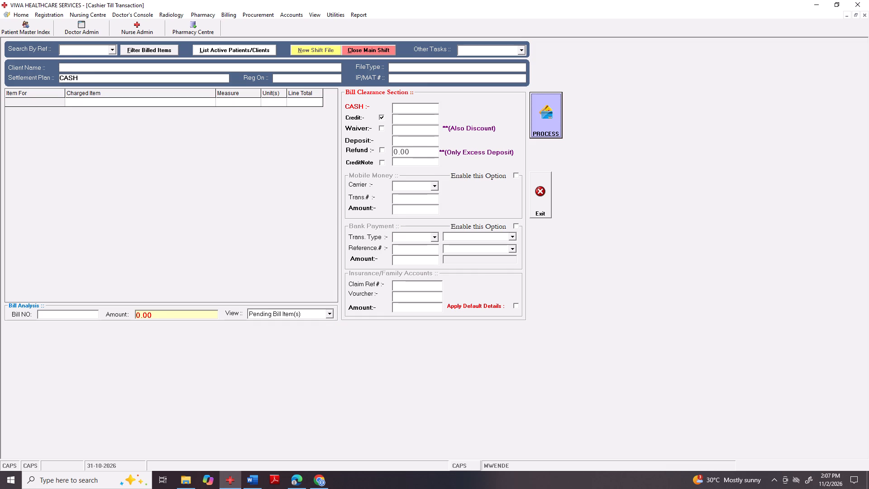
pyautogui.click(82, 51)
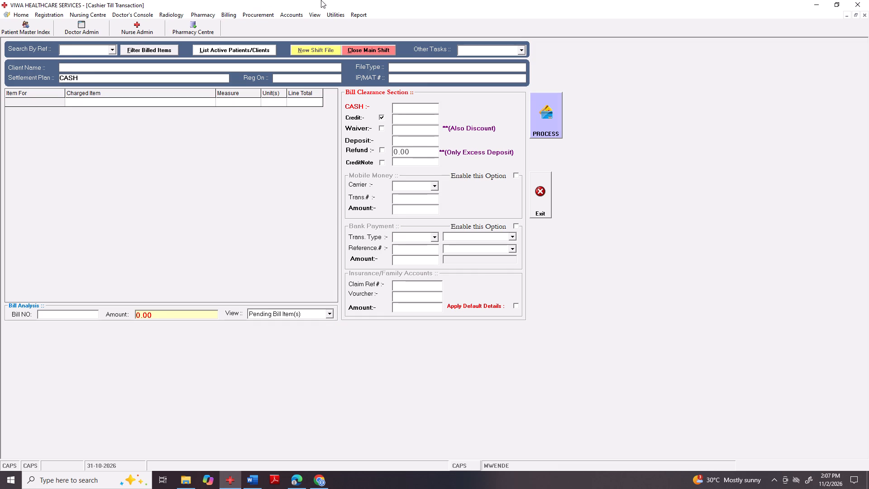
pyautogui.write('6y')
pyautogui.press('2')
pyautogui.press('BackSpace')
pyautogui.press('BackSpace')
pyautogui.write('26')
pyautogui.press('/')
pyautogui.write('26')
pyautogui.click(147, 51)
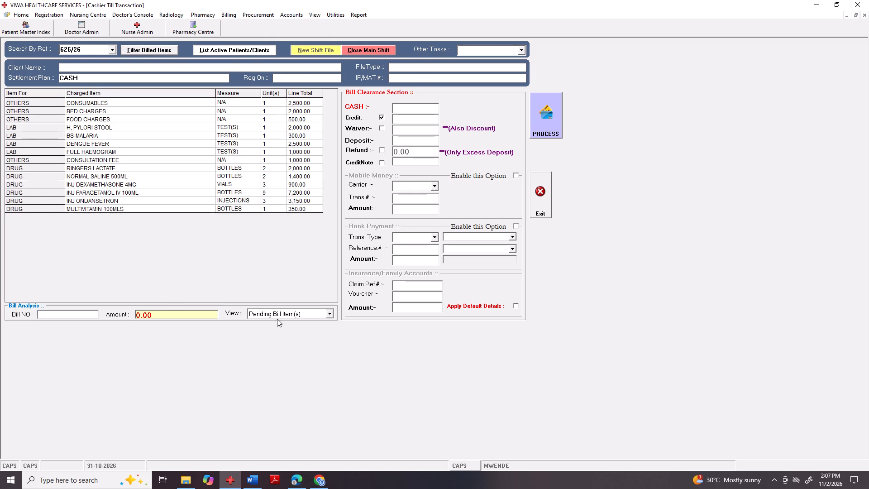
pyautogui.click(511, 272)
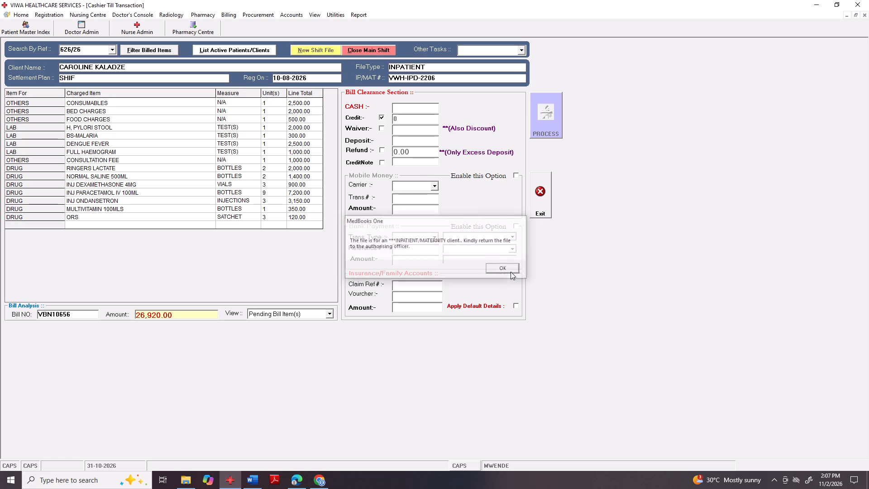
pyautogui.click(318, 312)
pyautogui.click(290, 323)
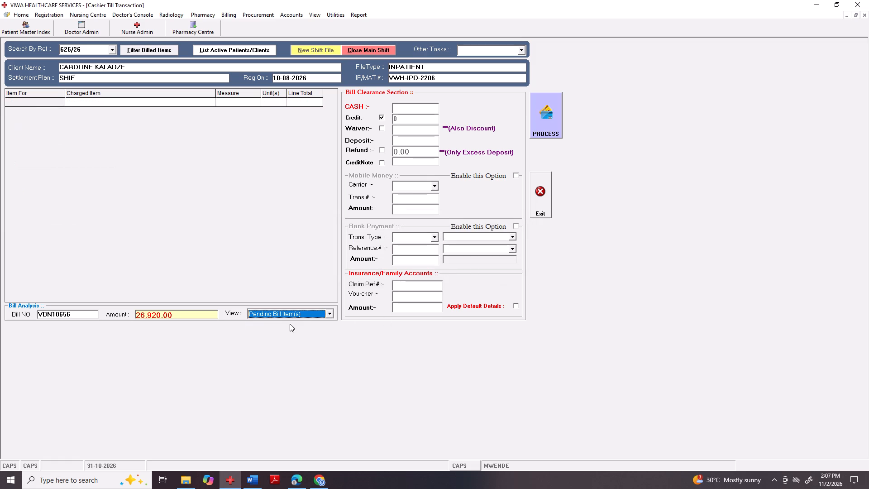
pyautogui.click(478, 305)
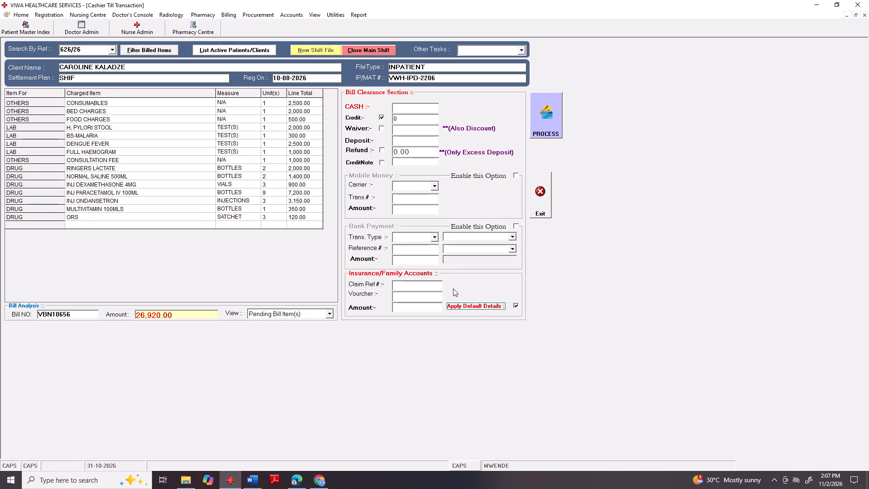
pyautogui.click(551, 115)
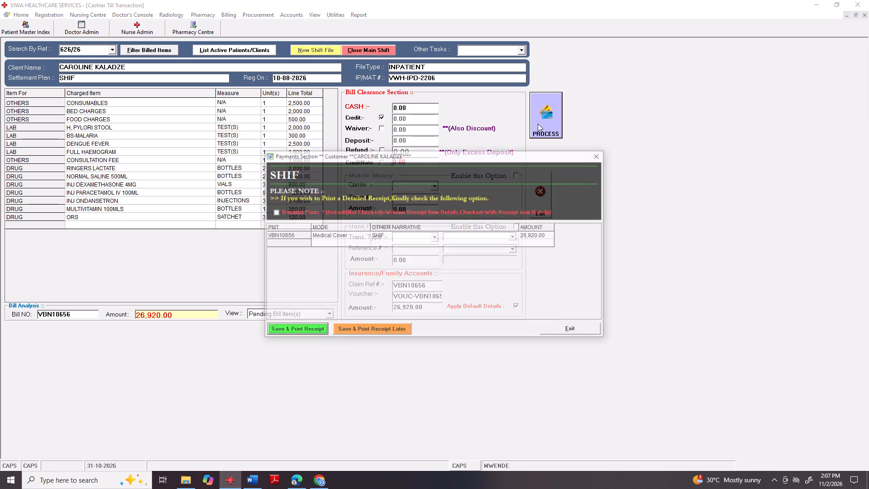
pyautogui.click(381, 328)
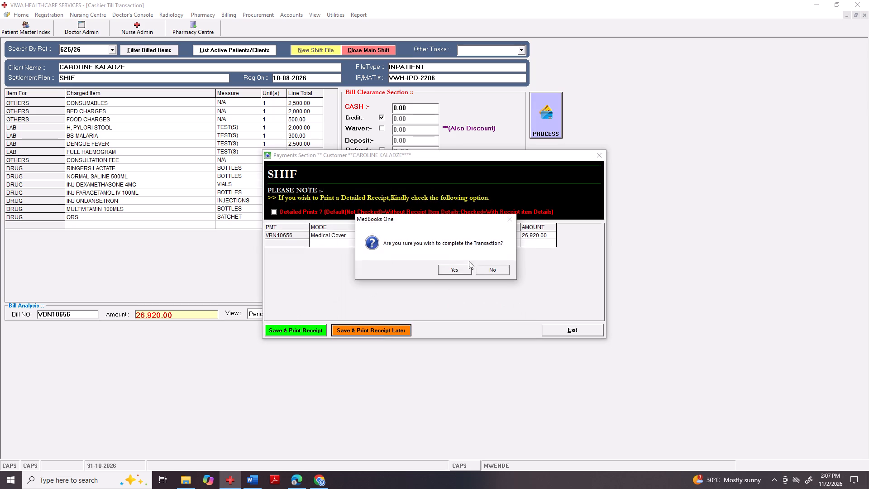
pyautogui.click(463, 265)
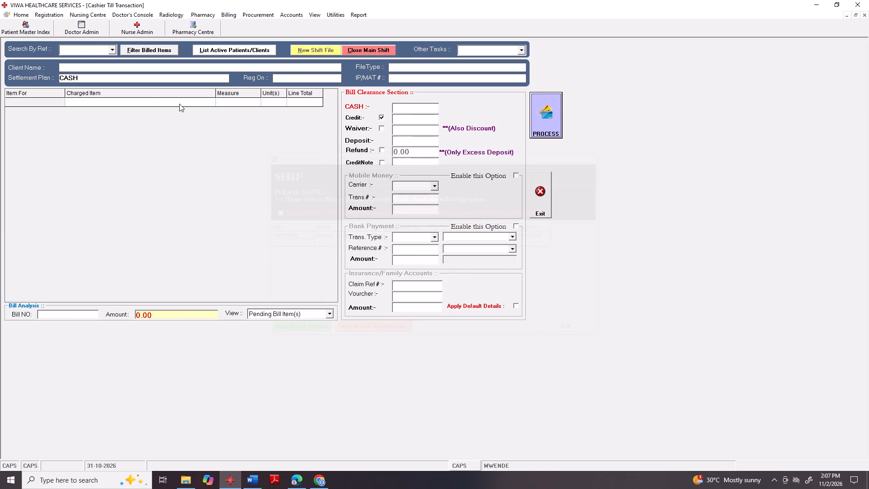
pyautogui.click(80, 51)
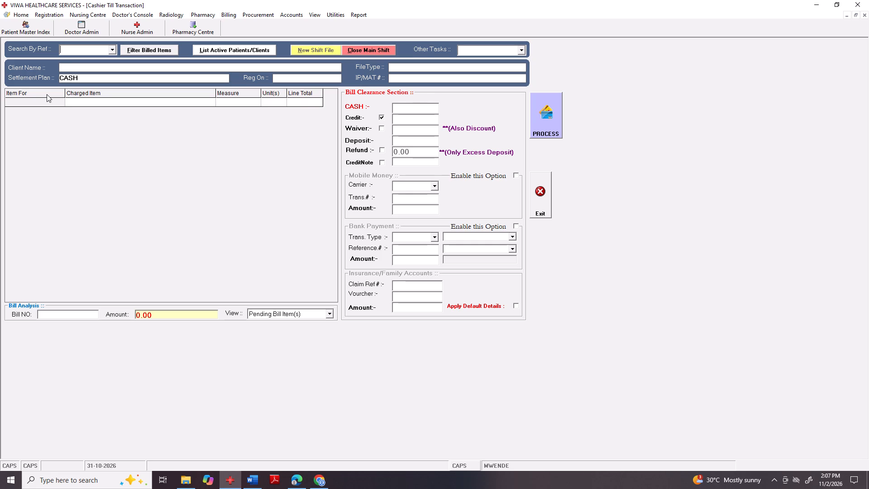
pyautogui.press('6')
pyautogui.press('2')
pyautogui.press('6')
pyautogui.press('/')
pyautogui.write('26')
pyautogui.click(165, 46)
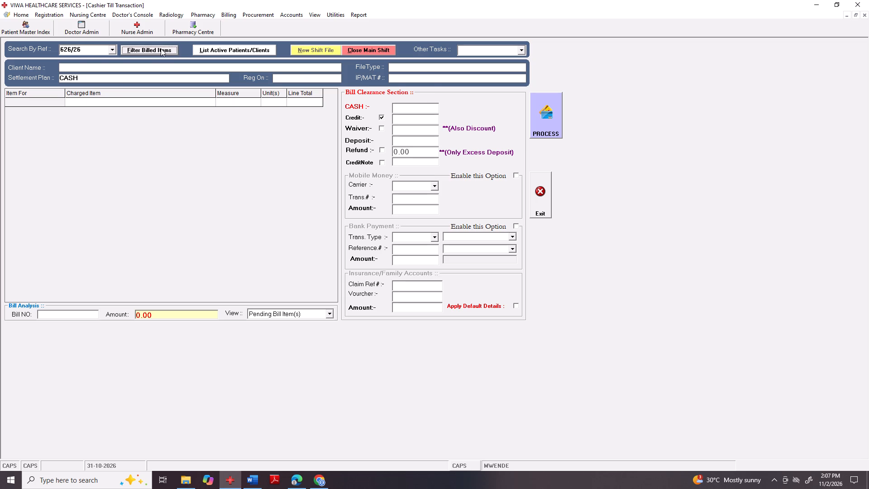
pyautogui.click(494, 270)
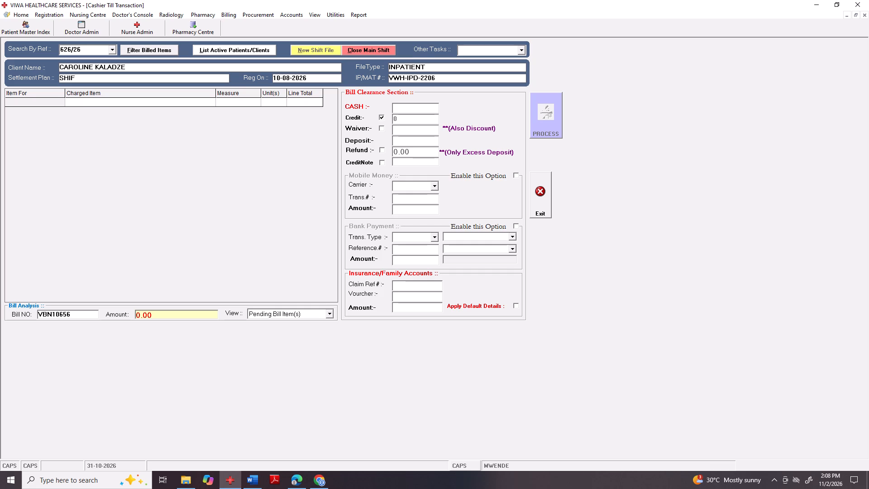
pyautogui.click(132, 50)
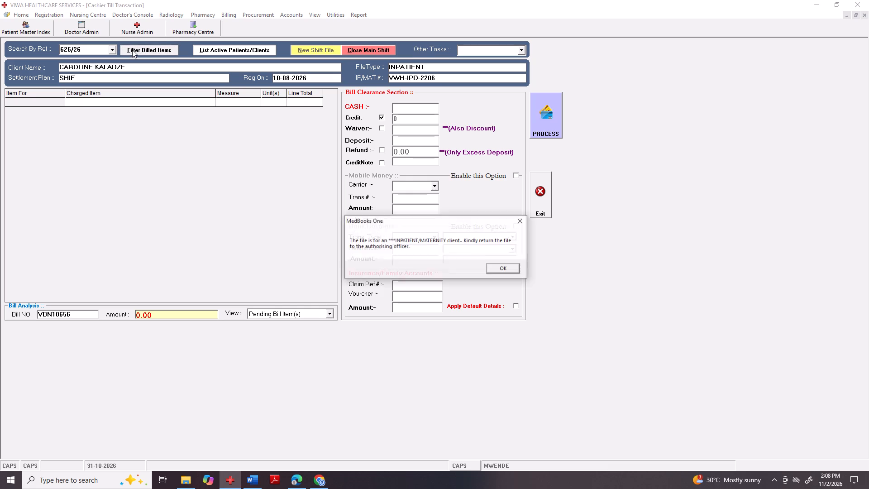
pyautogui.click(132, 50)
pyautogui.click(499, 272)
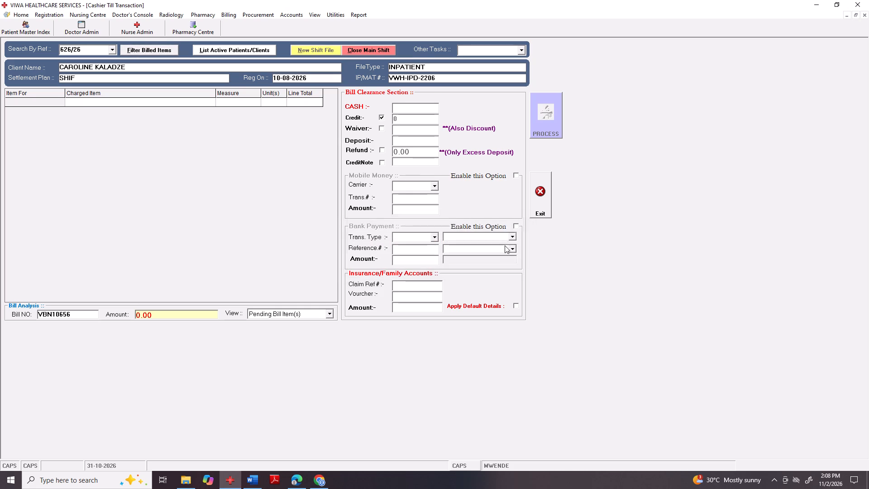
pyautogui.click(80, 49)
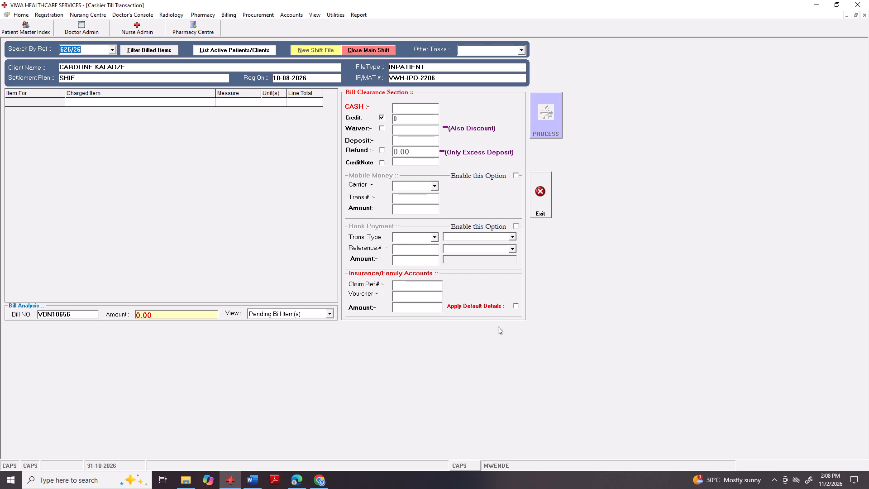
pyautogui.click(70, 47)
pyautogui.press('BackSpace')
pyautogui.press('BackSpace')
pyautogui.press('BackSpace')
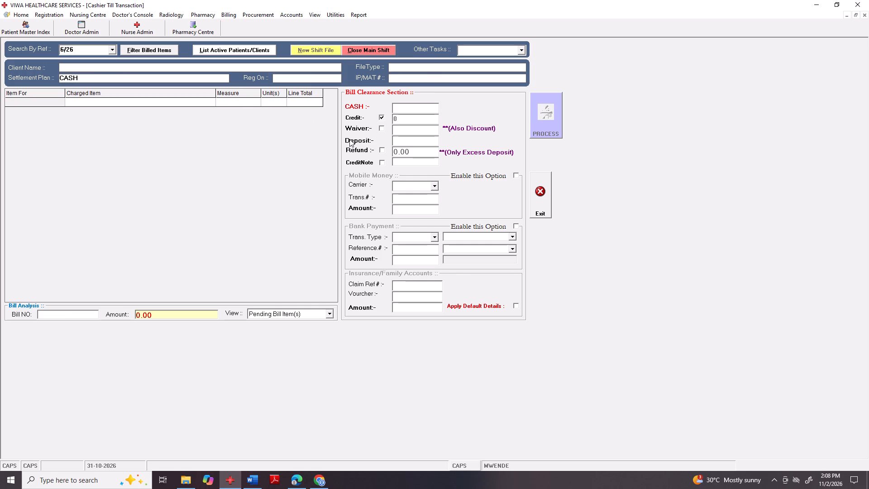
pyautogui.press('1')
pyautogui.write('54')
pyautogui.click(148, 46)
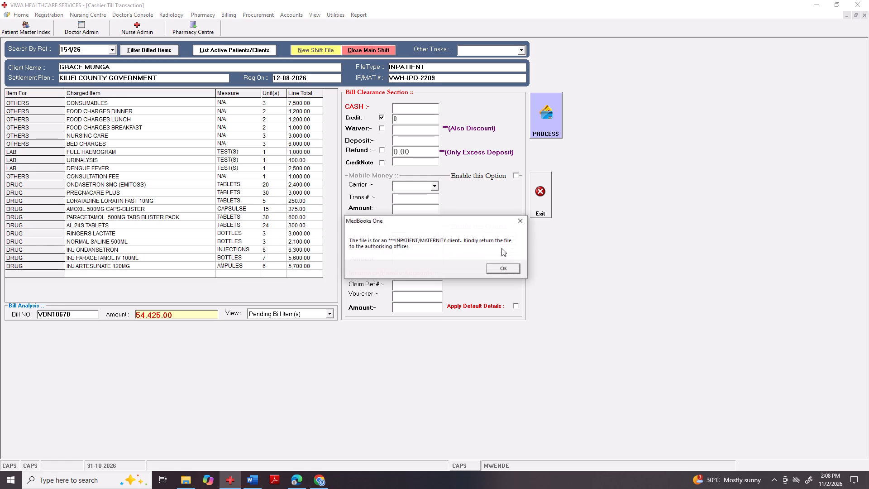
pyautogui.click(501, 265)
pyautogui.click(286, 315)
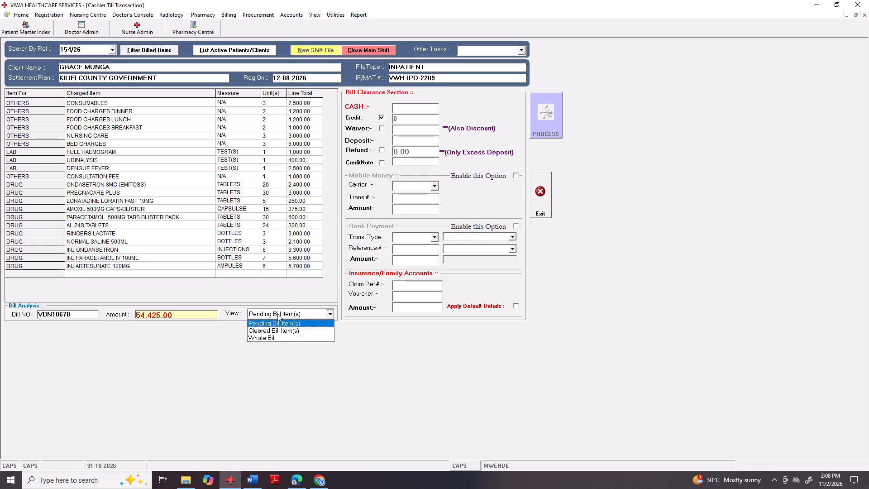
pyautogui.click(277, 320)
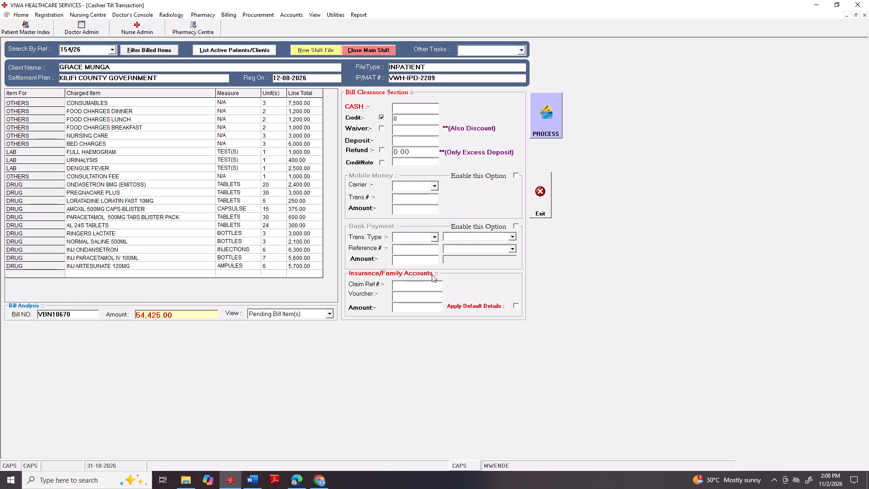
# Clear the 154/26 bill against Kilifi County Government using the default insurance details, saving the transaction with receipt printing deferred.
pyautogui.click(482, 305)
pyautogui.click(549, 111)
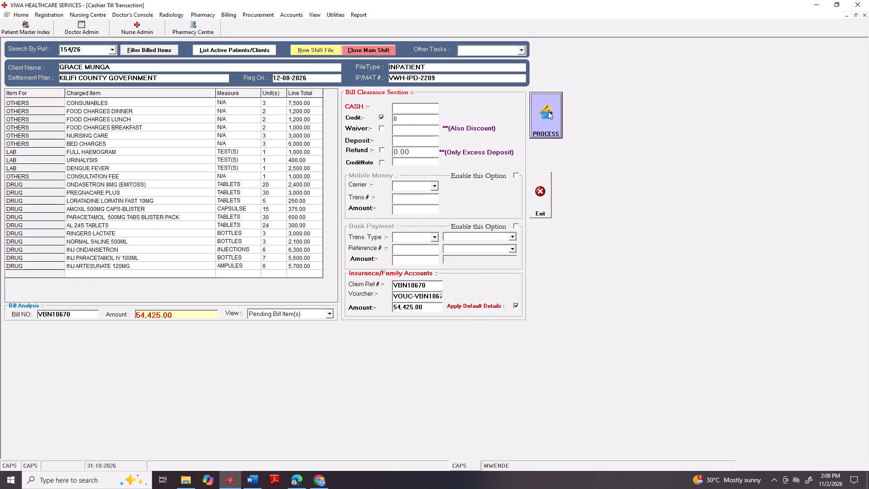
pyautogui.click(374, 331)
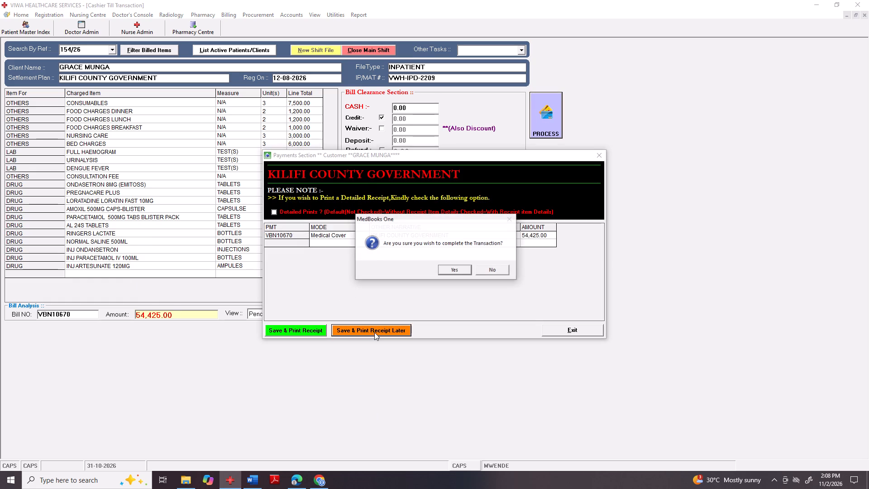
pyautogui.click(455, 267)
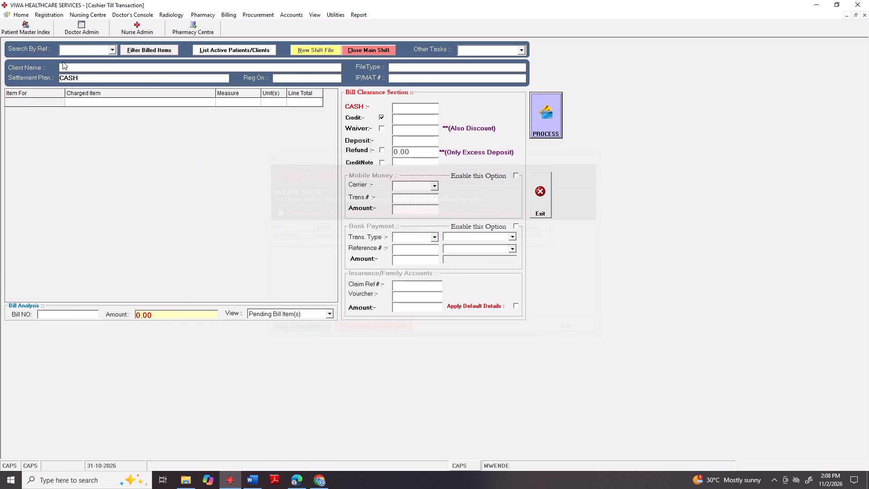
pyautogui.click(78, 49)
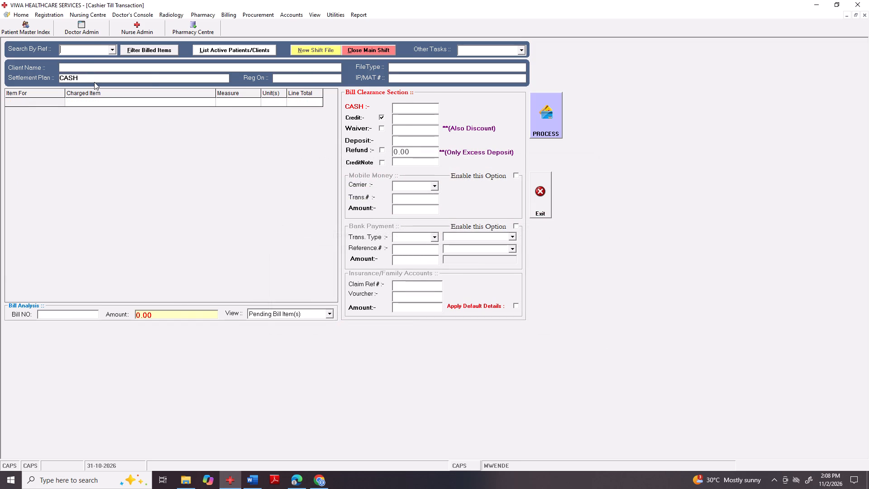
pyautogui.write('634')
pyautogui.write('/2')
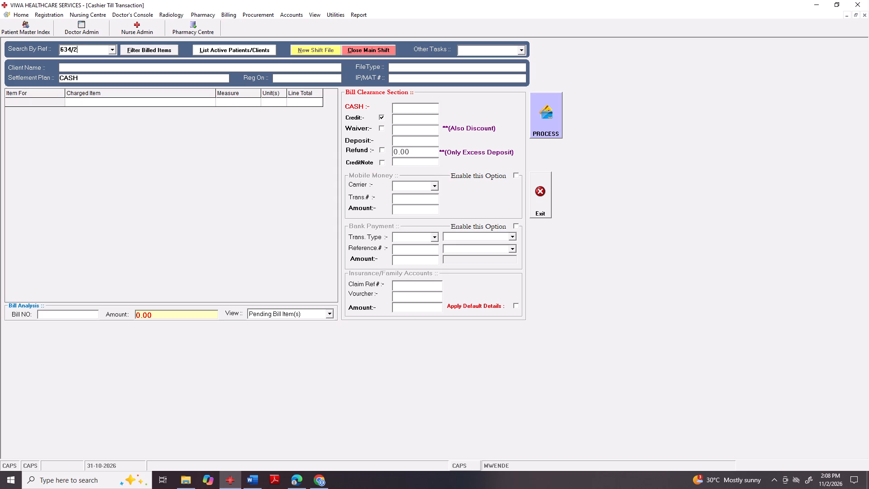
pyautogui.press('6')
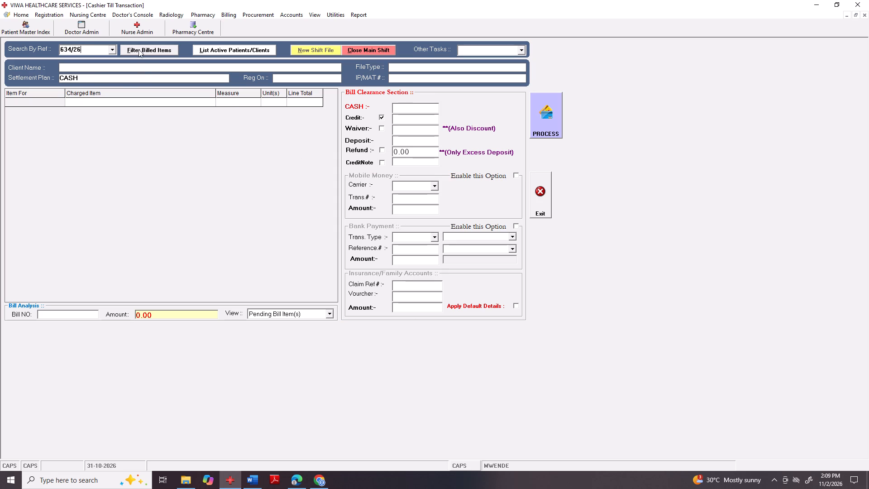
pyautogui.click(138, 49)
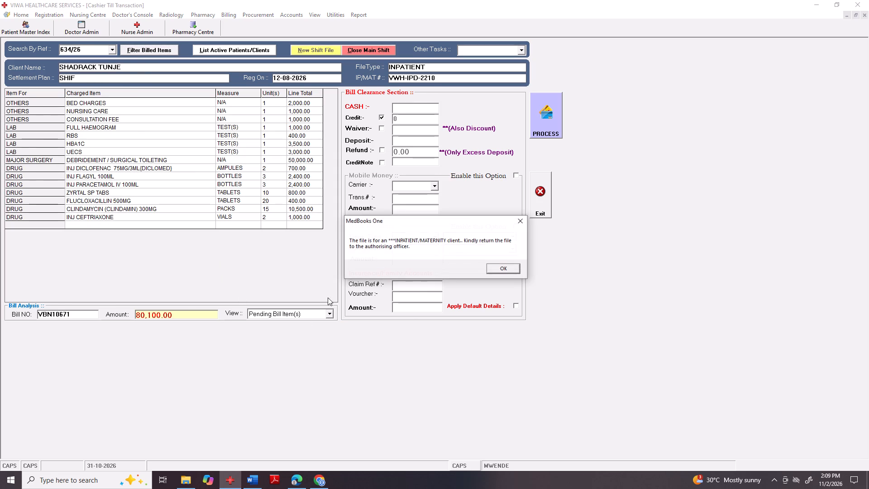
pyautogui.click(497, 268)
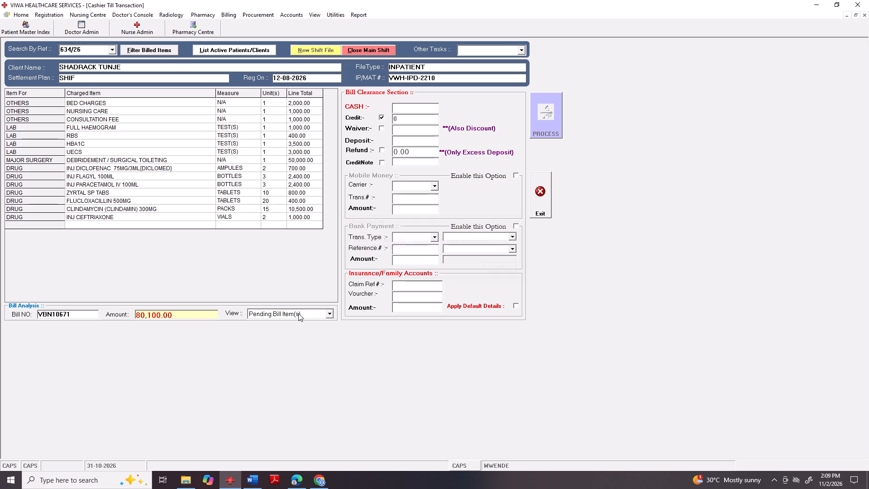
pyautogui.click(298, 314)
pyautogui.click(285, 327)
pyautogui.click(309, 311)
pyautogui.click(294, 324)
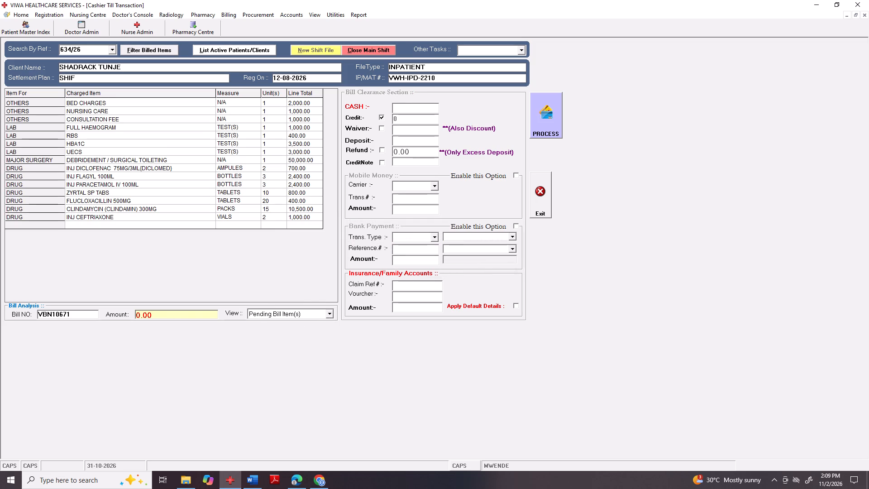
pyautogui.click(464, 306)
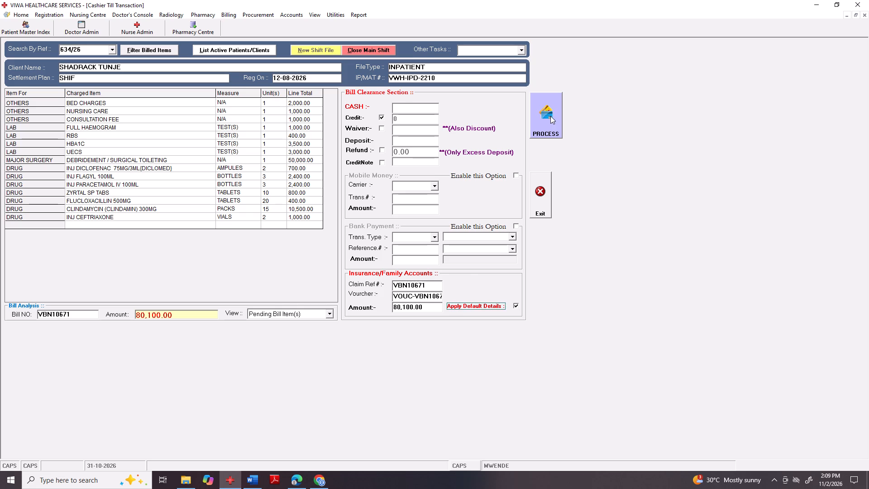
pyautogui.click(551, 117)
pyautogui.click(355, 336)
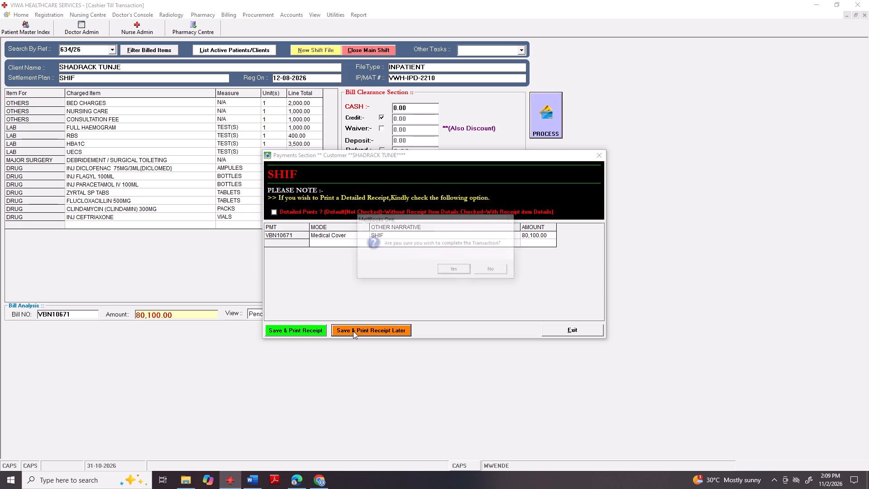
pyautogui.click(456, 268)
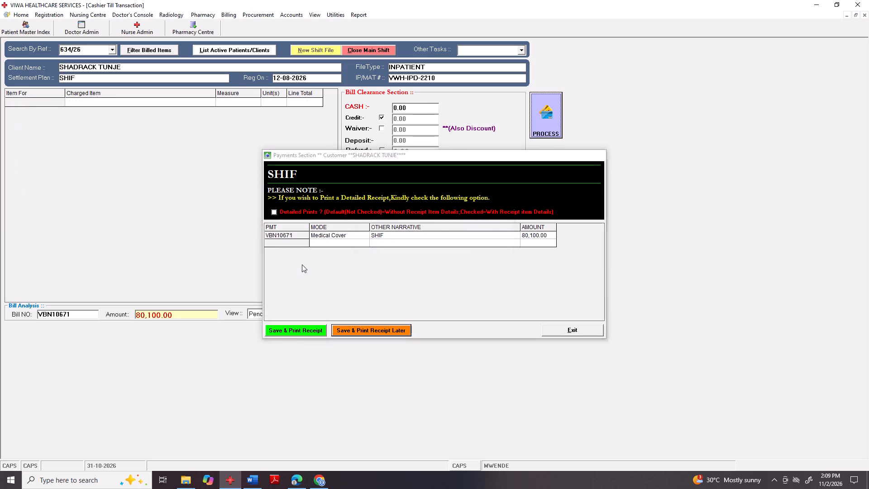
pyautogui.click(75, 50)
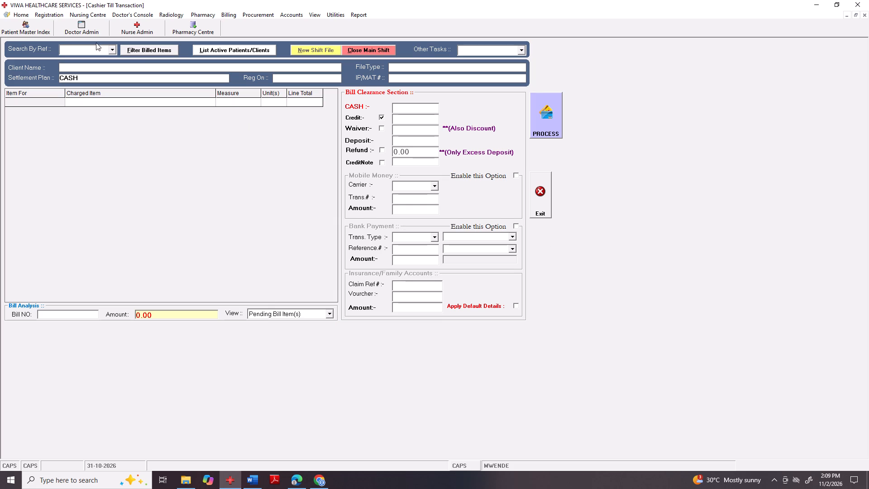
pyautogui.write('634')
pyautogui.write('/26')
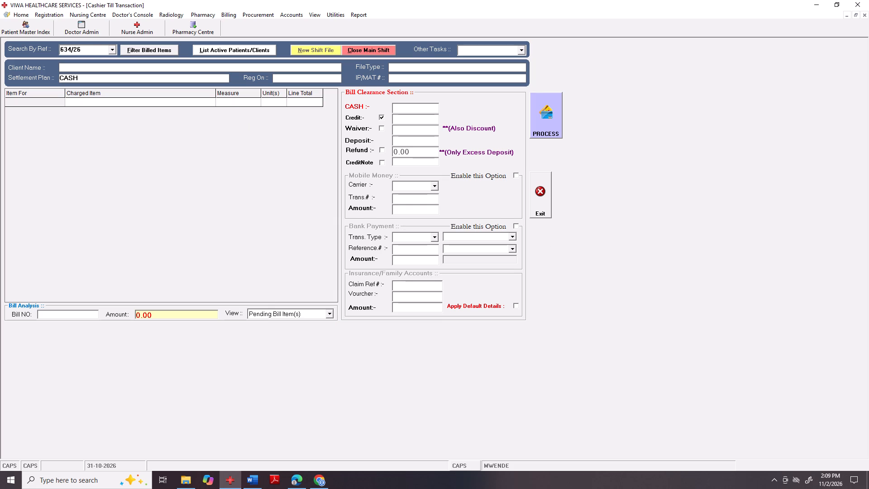
pyautogui.click(153, 47)
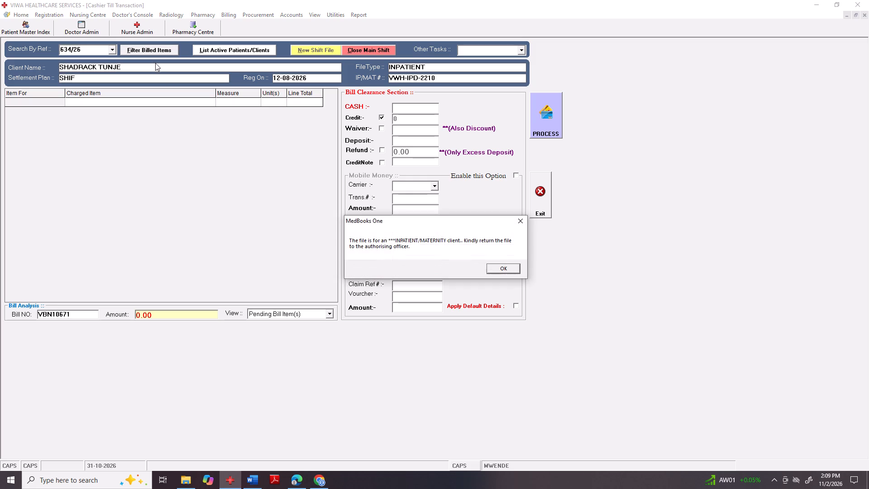
pyautogui.click(516, 270)
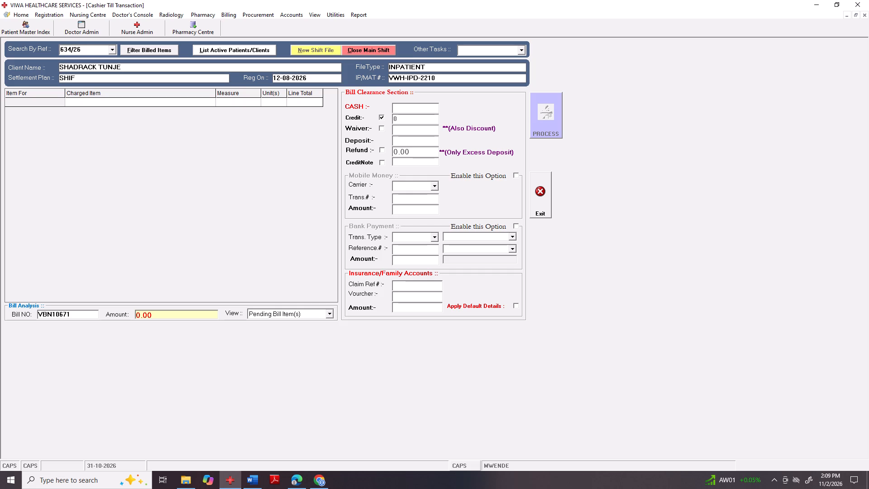
pyautogui.click(68, 49)
pyautogui.click(68, 49)
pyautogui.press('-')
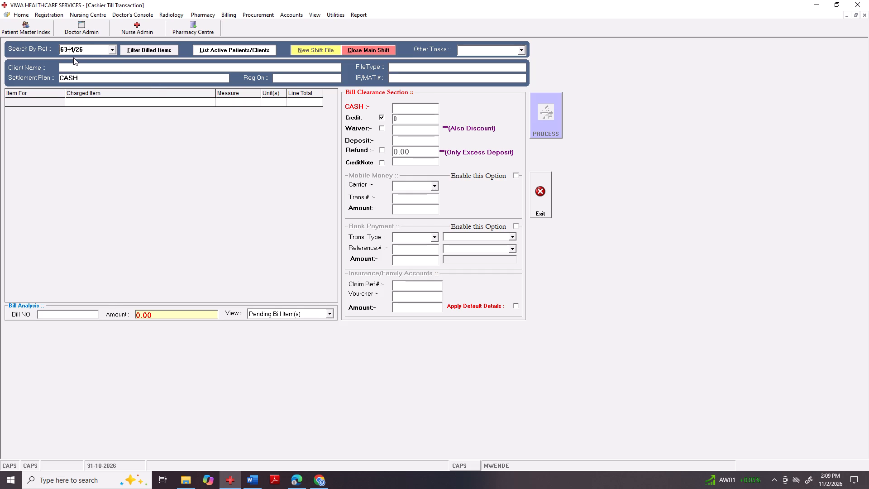
pyautogui.press('BackSpace')
pyautogui.press('BackSpace')
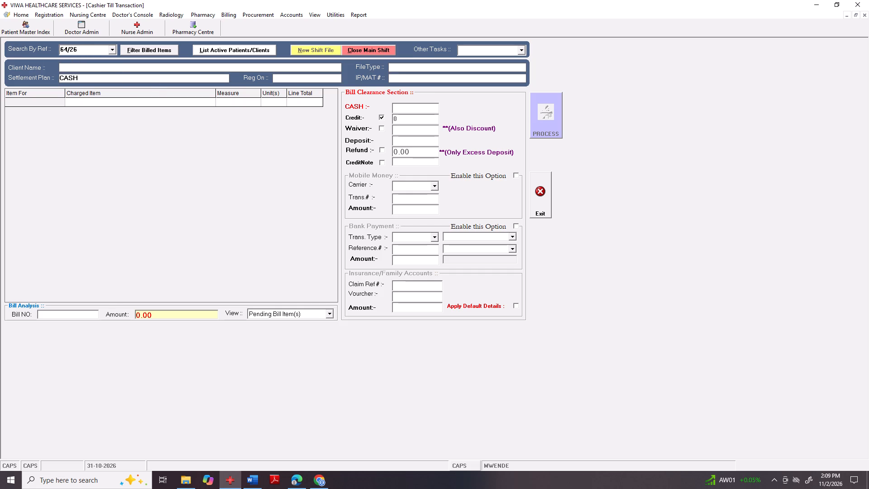
pyautogui.click(65, 48)
pyautogui.click(69, 51)
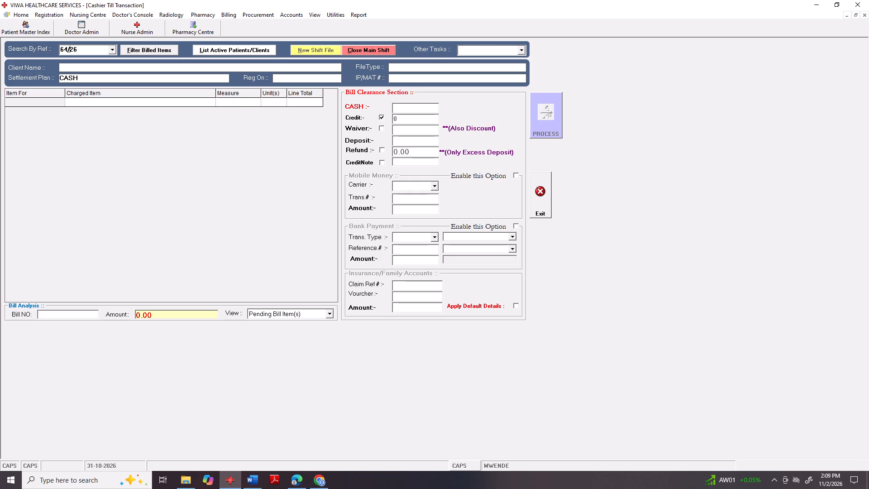
pyautogui.click(67, 51)
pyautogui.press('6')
pyautogui.click(137, 52)
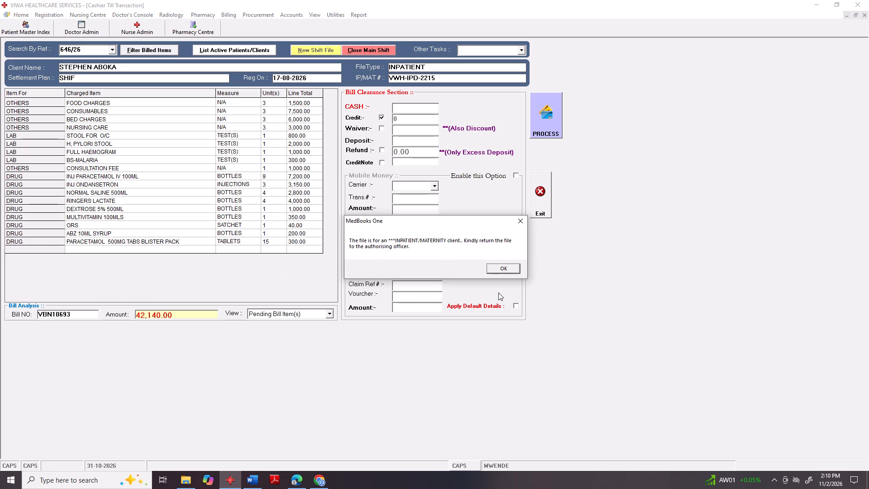
pyautogui.click(518, 267)
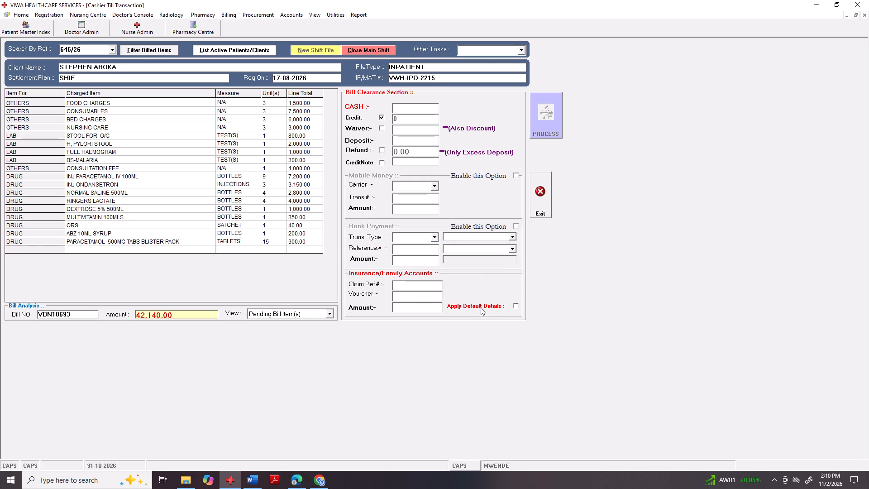
pyautogui.click(480, 307)
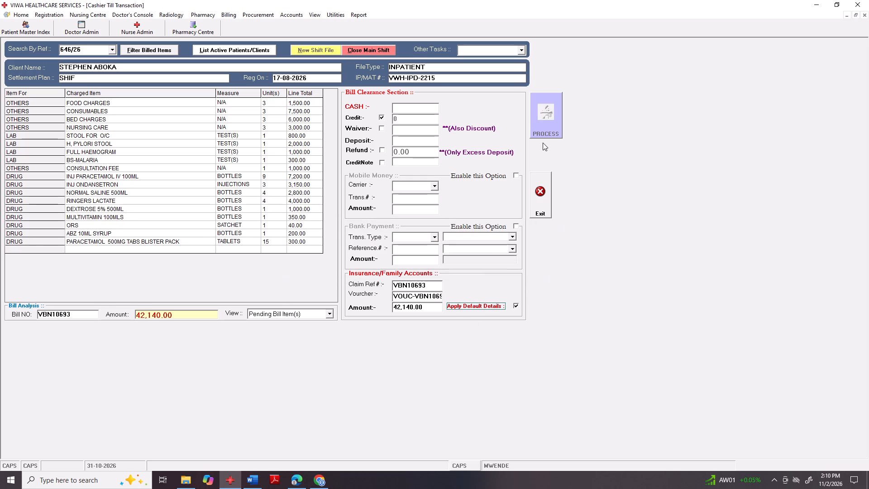
pyautogui.click(291, 318)
pyautogui.click(286, 325)
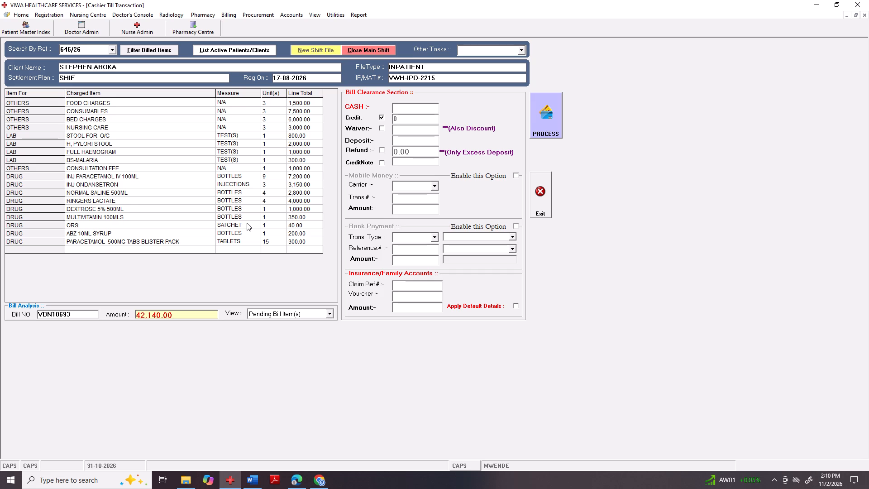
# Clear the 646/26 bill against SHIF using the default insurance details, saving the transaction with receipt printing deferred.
pyautogui.click(471, 304)
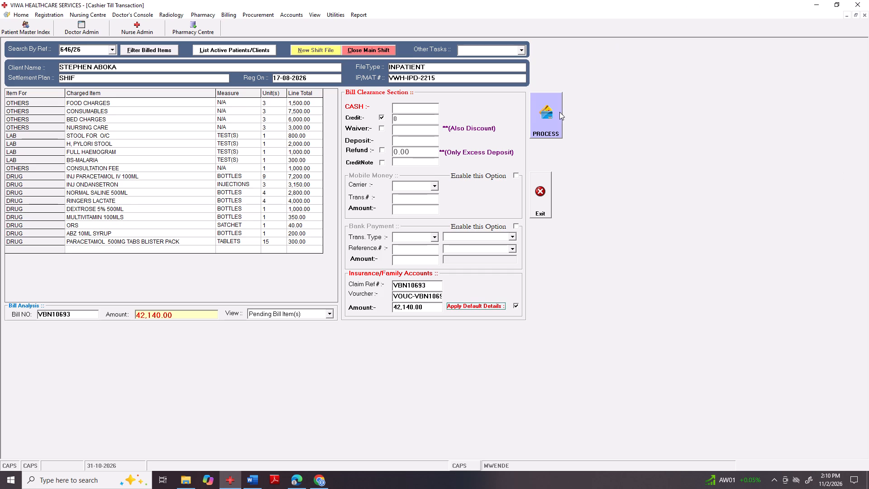
pyautogui.click(557, 116)
pyautogui.click(372, 326)
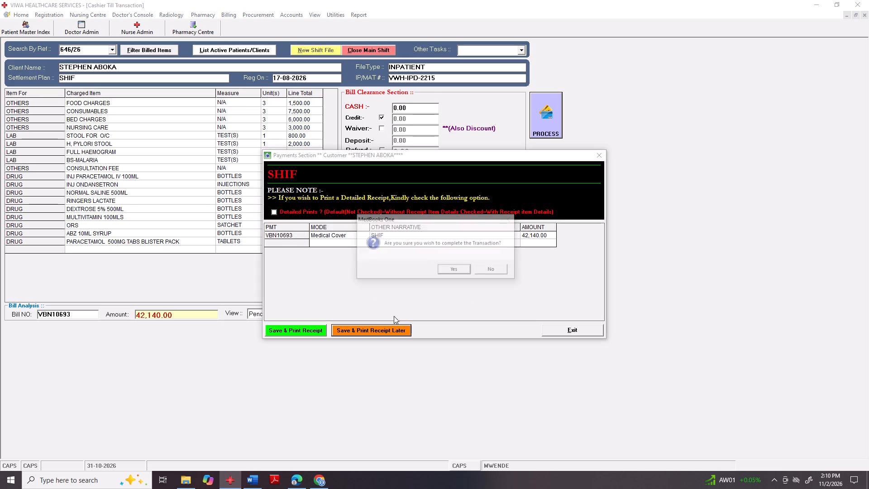
pyautogui.click(454, 270)
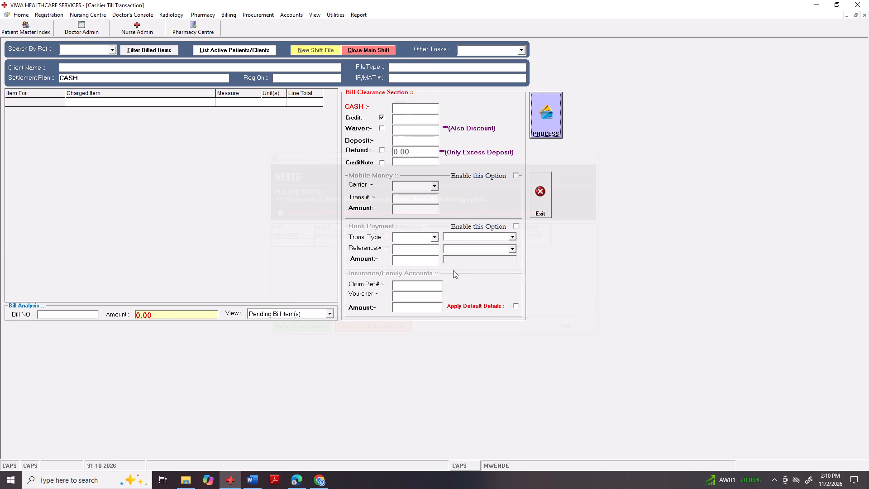
pyautogui.click(93, 47)
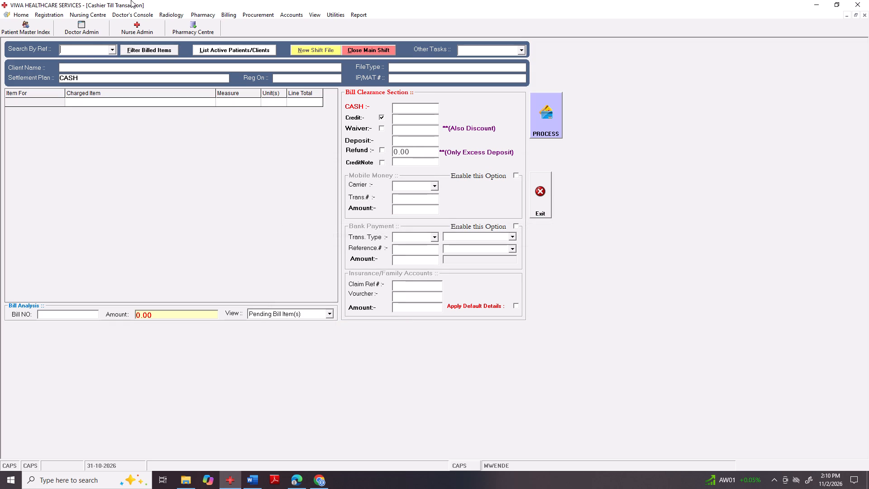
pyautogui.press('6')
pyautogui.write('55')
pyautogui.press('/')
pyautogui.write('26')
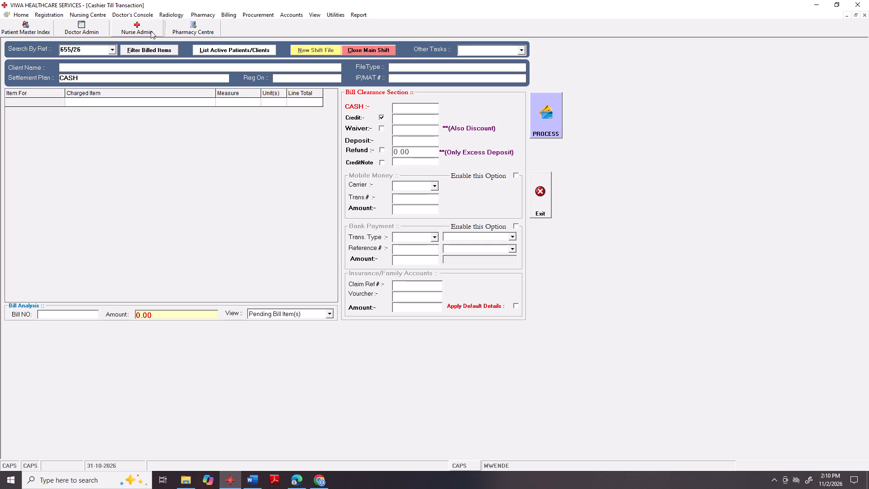
pyautogui.click(145, 47)
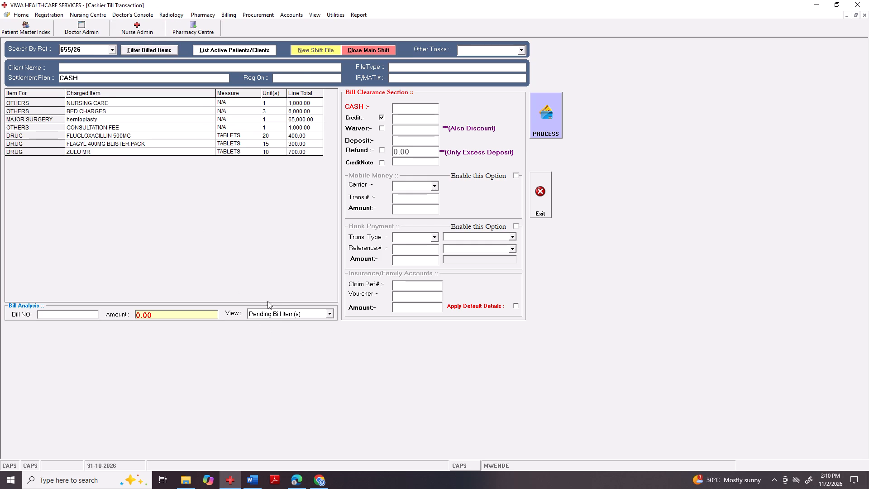
pyautogui.click(501, 263)
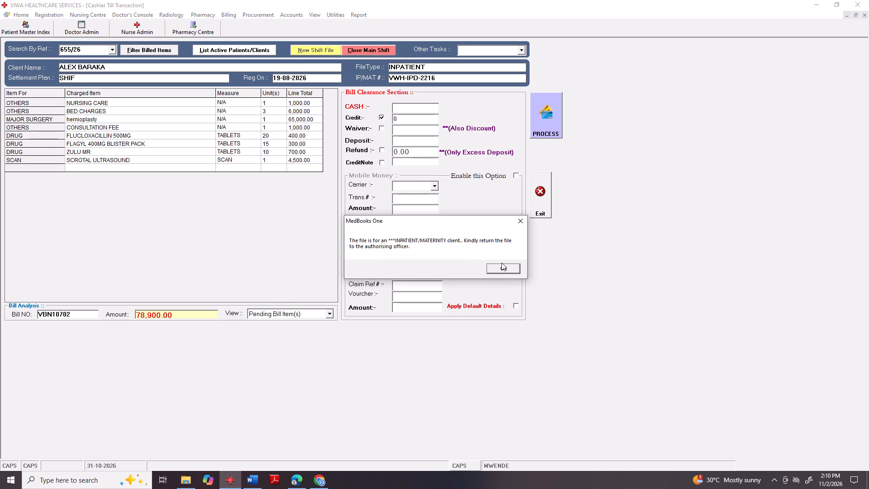
pyautogui.click(497, 268)
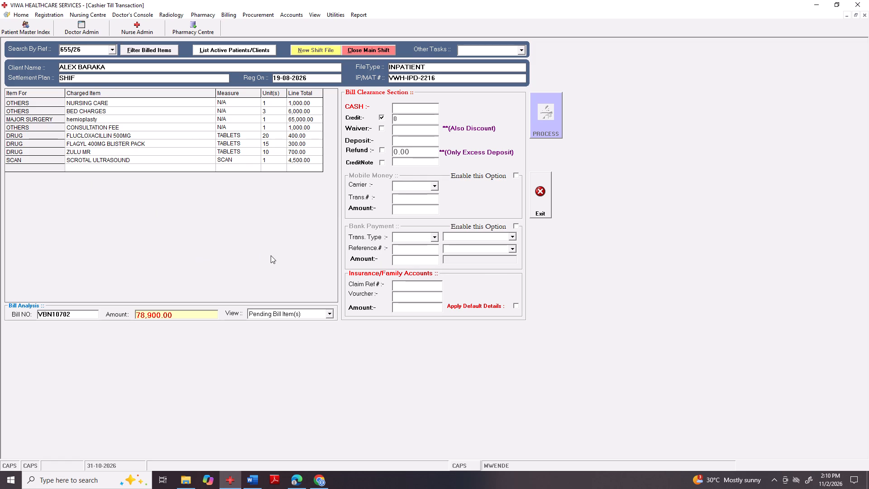
pyautogui.click(277, 316)
pyautogui.click(278, 321)
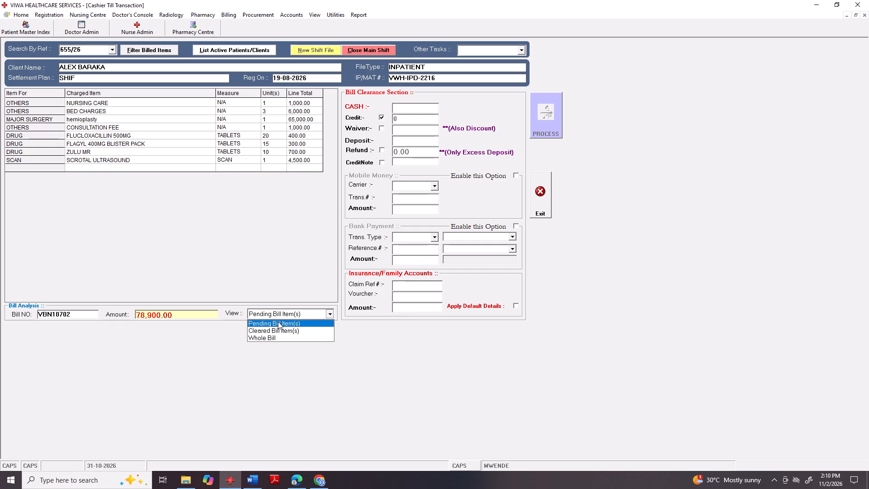
pyautogui.click(486, 307)
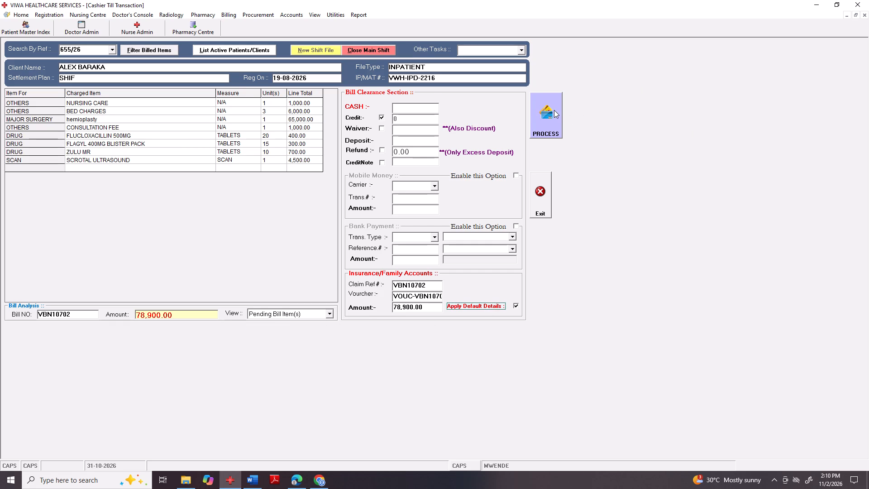
pyautogui.click(554, 110)
pyautogui.click(350, 332)
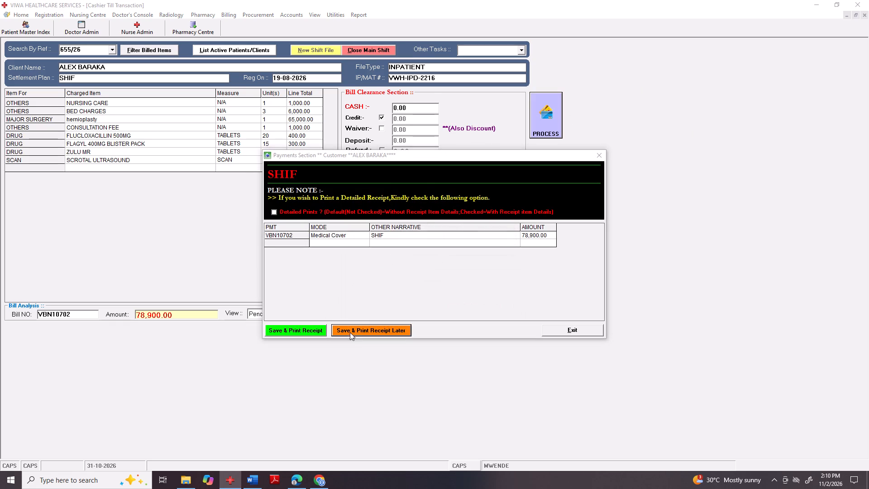
pyautogui.click(451, 271)
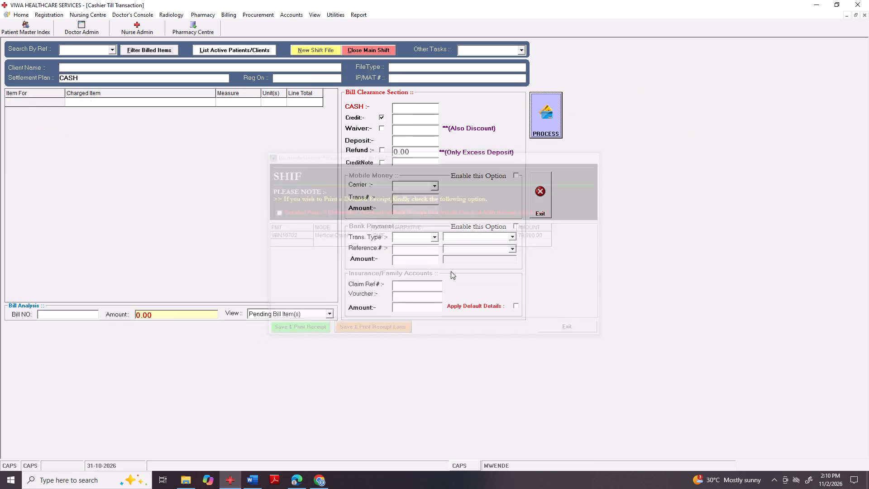
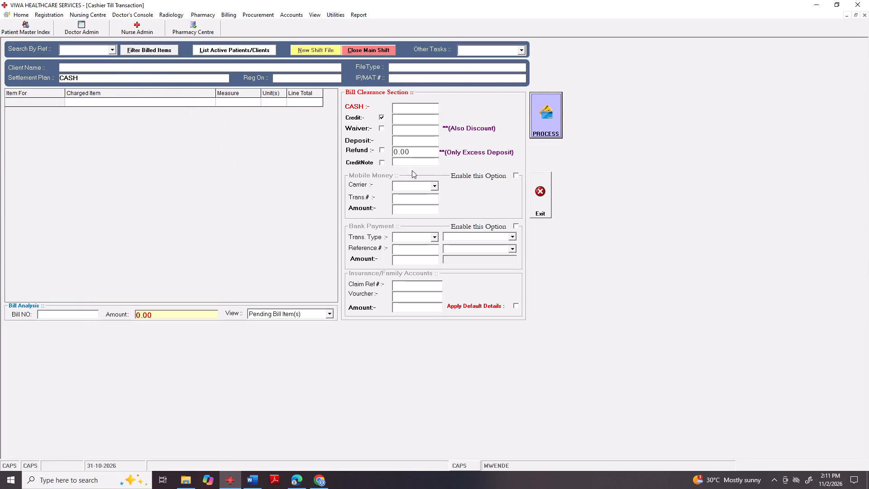
# Close the cashier till and open the nursing centre's Admission List.
pyautogui.click(534, 199)
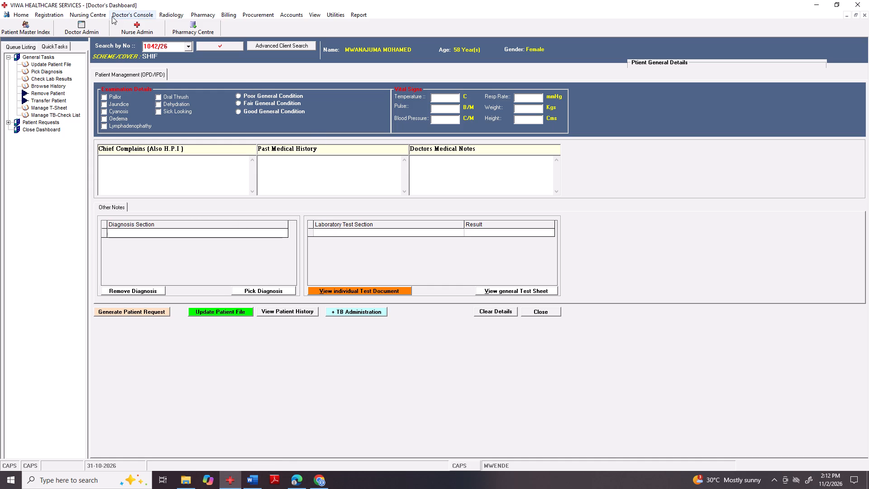
pyautogui.click(100, 17)
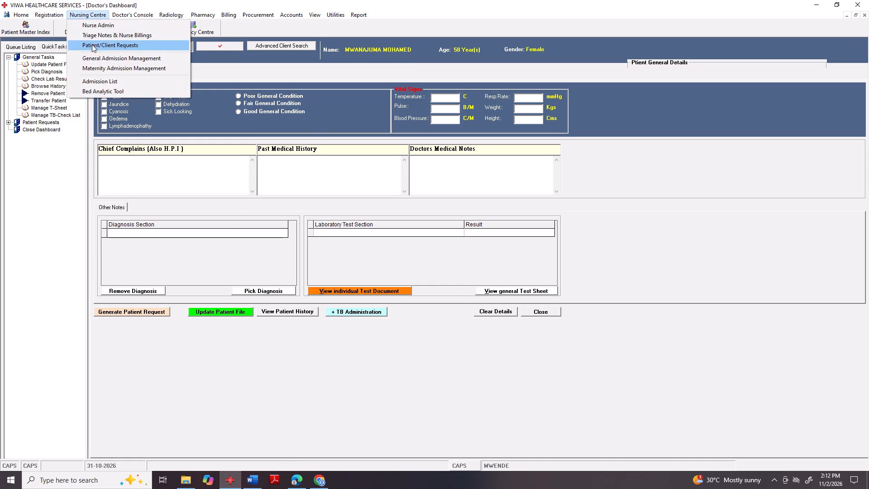
pyautogui.click(91, 80)
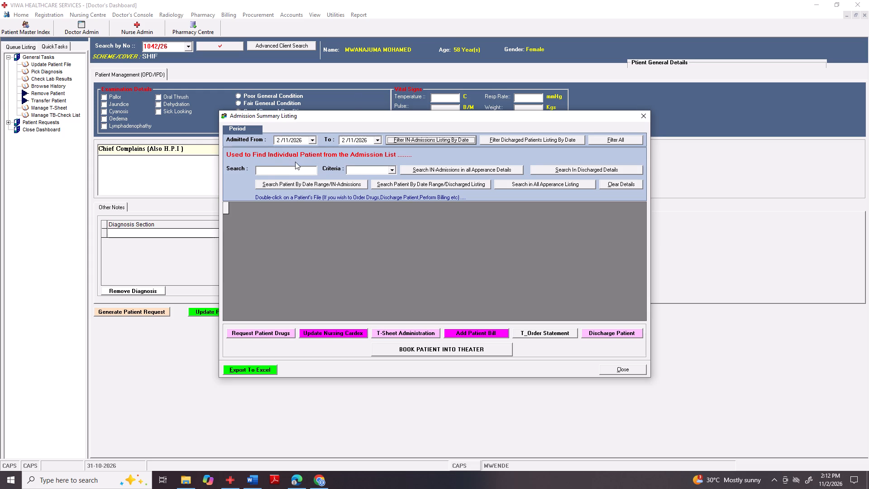
# Filter the in-admissions listing by date, with admissions from 5/4/2026 to 10/20/2026.
pyautogui.click(278, 141)
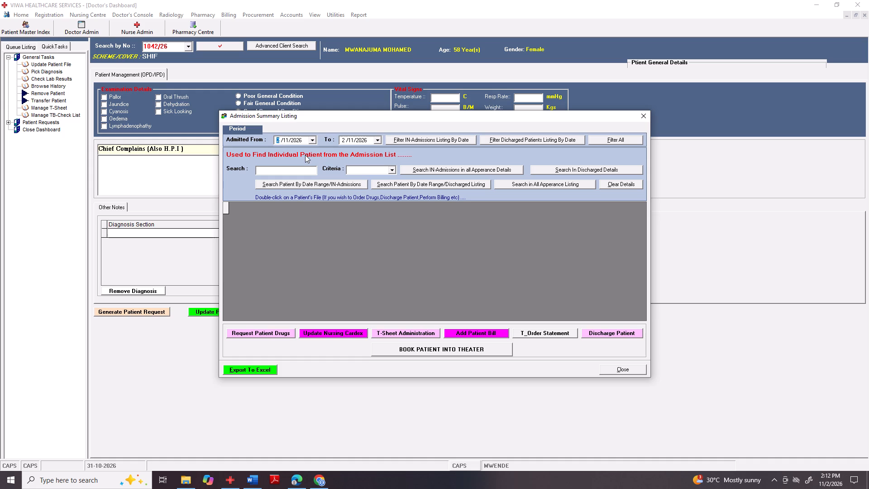
pyautogui.press('5')
pyautogui.click(282, 140)
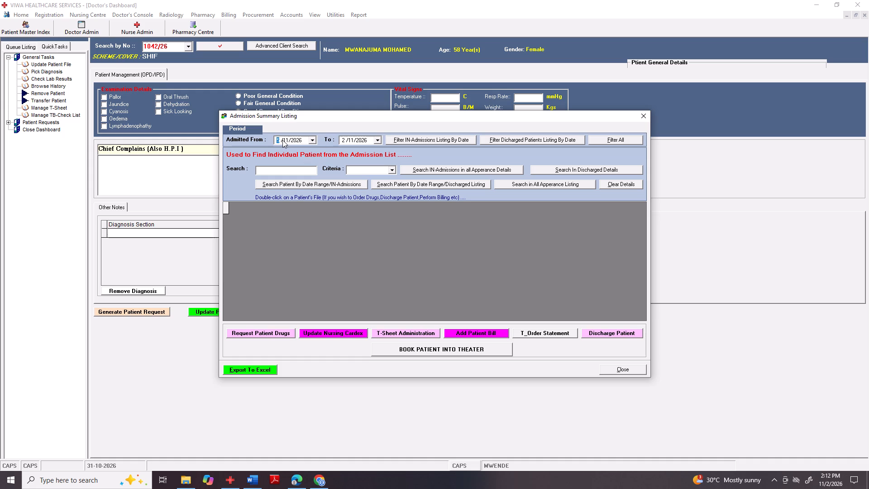
pyautogui.click(285, 140)
pyautogui.press('4')
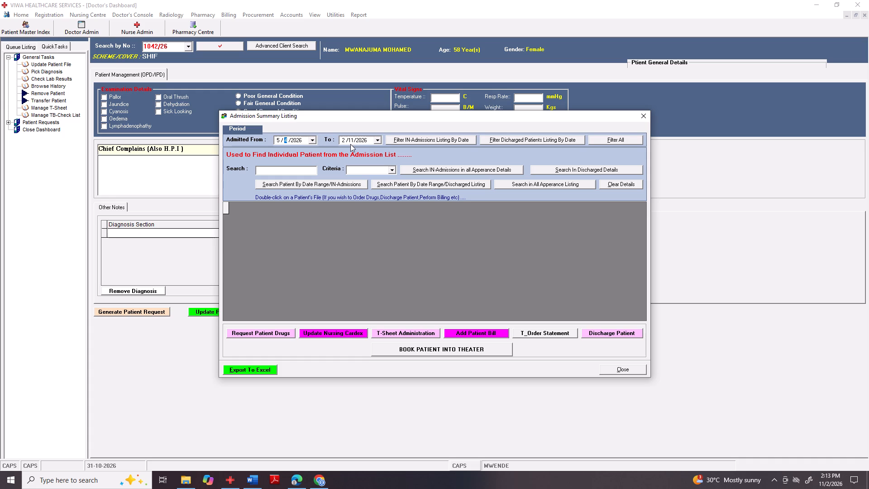
pyautogui.click(345, 144)
pyautogui.click(344, 138)
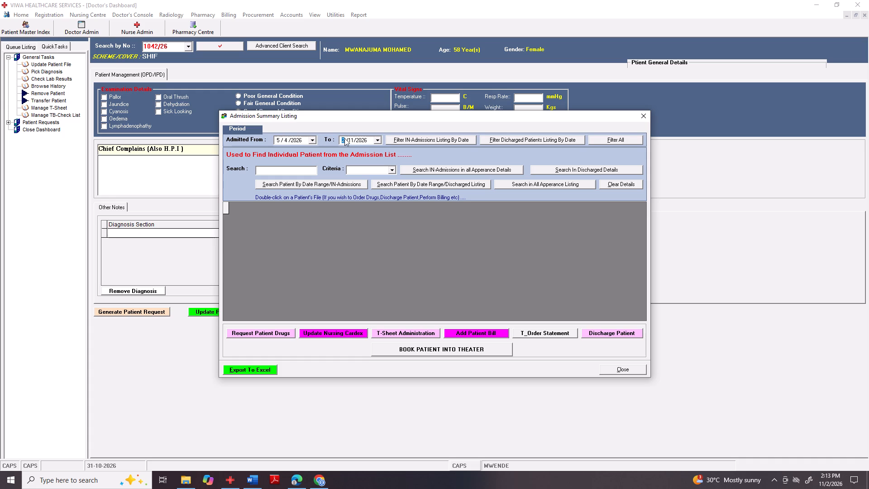
pyautogui.write('10')
pyautogui.click(350, 139)
pyautogui.write('20')
pyautogui.click(431, 141)
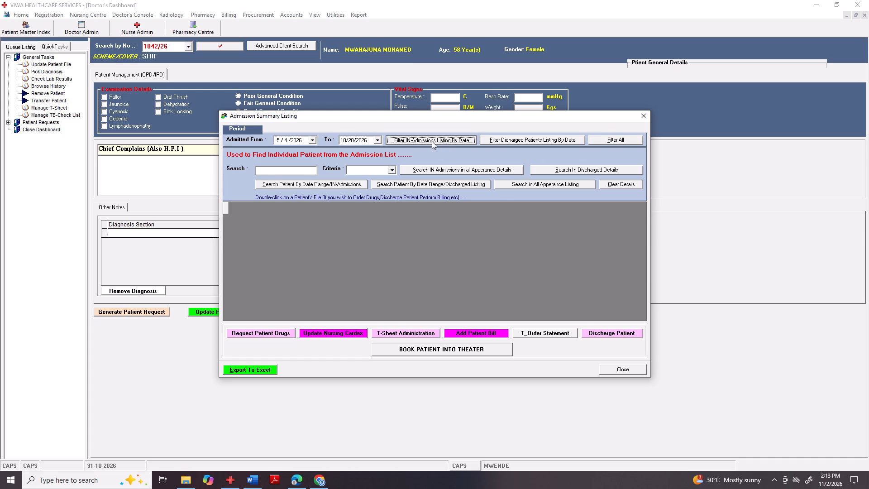